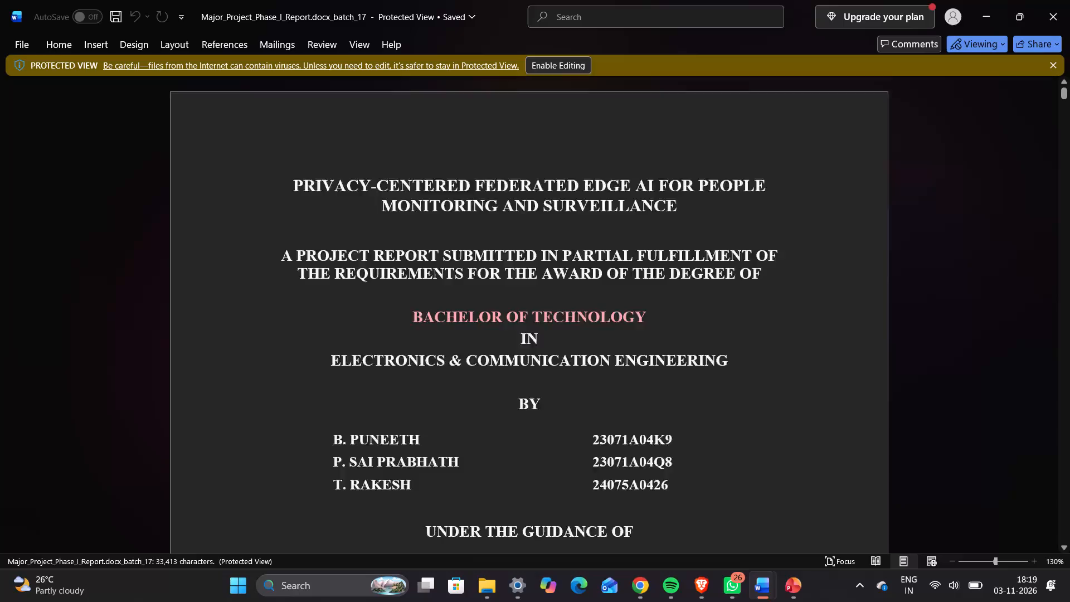
Review the report's title page, certificate and approval certificate pages.
scroll(560, 385, "down", 3)
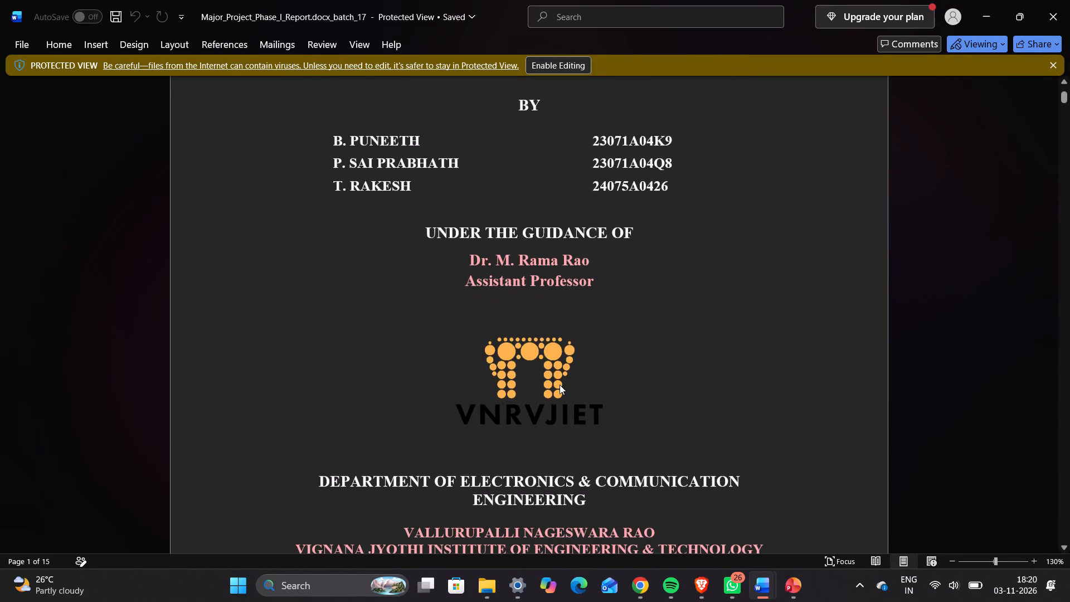
scroll(560, 385, "down", 2)
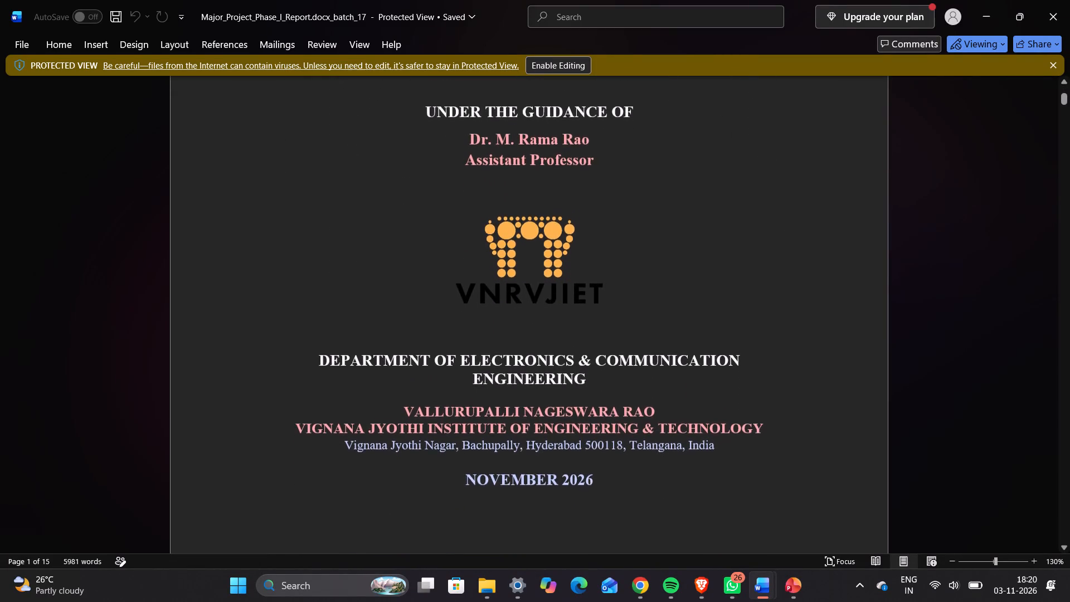
scroll(560, 385, "down", 5)
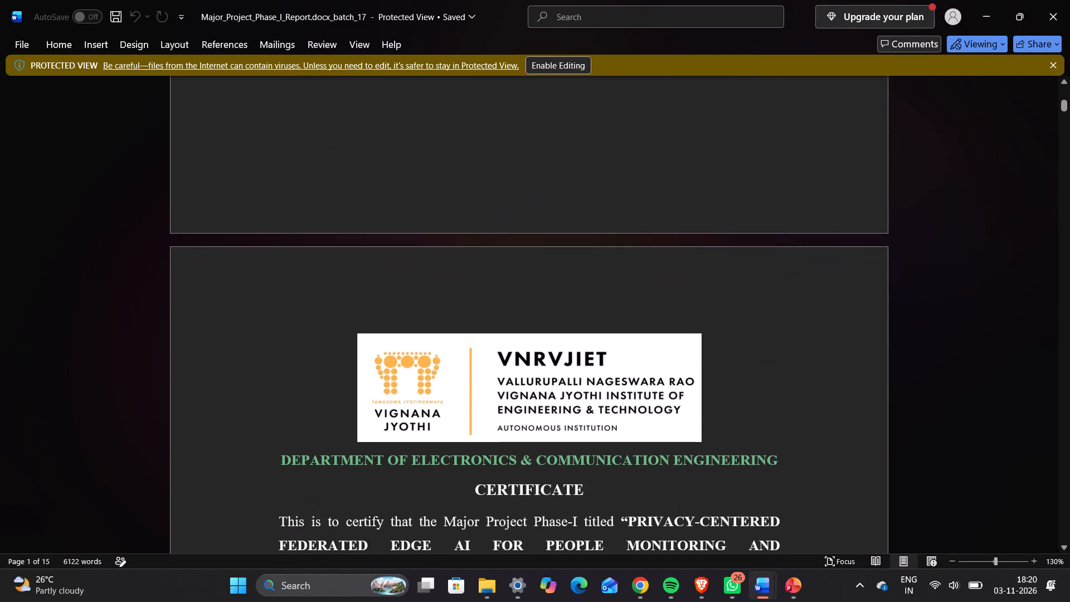
scroll(560, 385, "down", 5)
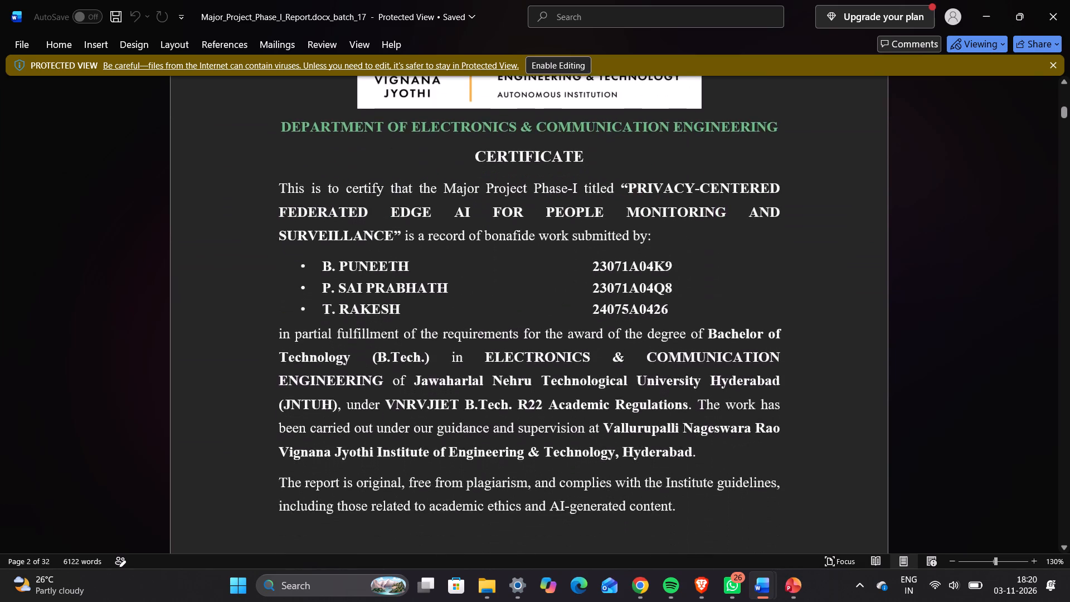
scroll(560, 385, "down", 6)
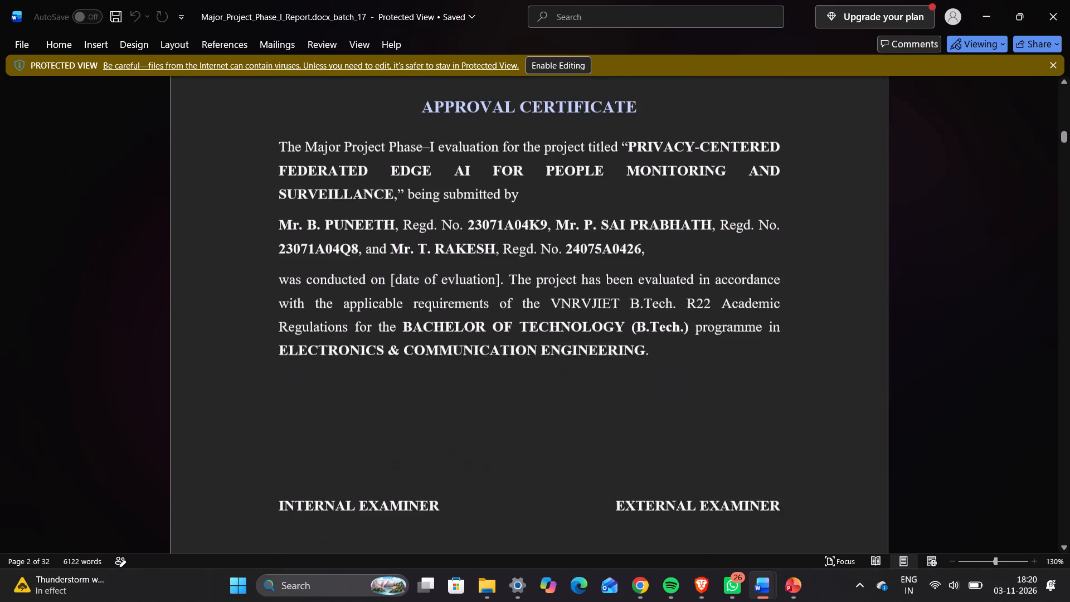
scroll(560, 385, "down", 6, "ctrl")
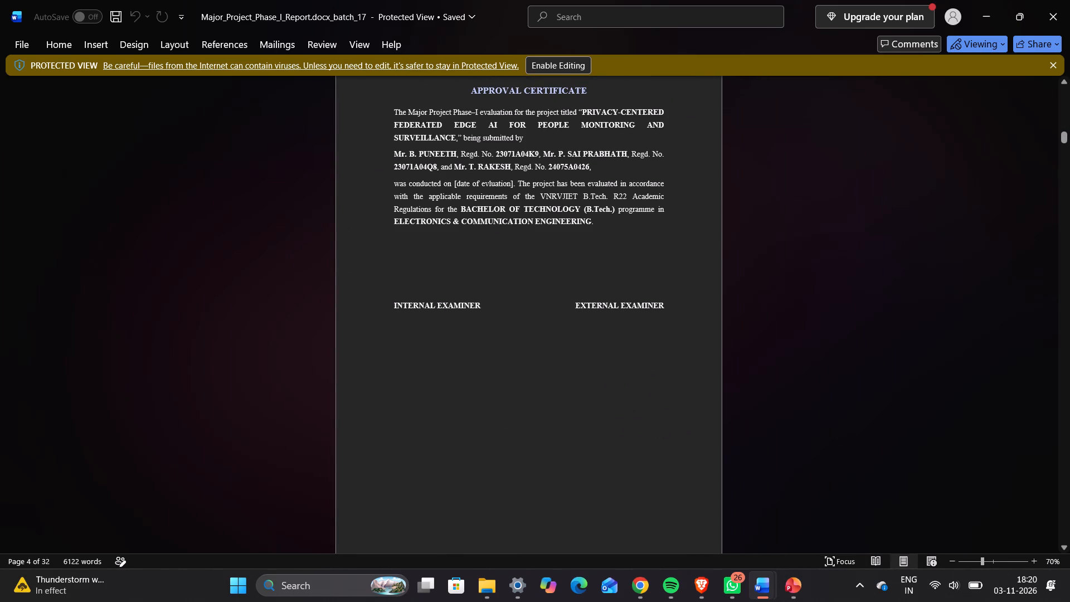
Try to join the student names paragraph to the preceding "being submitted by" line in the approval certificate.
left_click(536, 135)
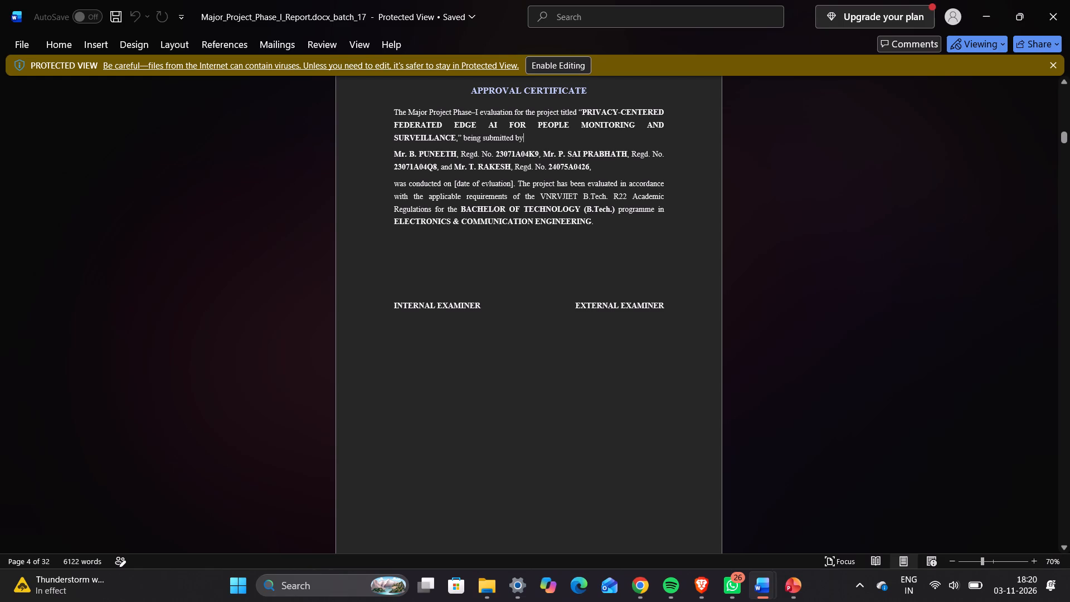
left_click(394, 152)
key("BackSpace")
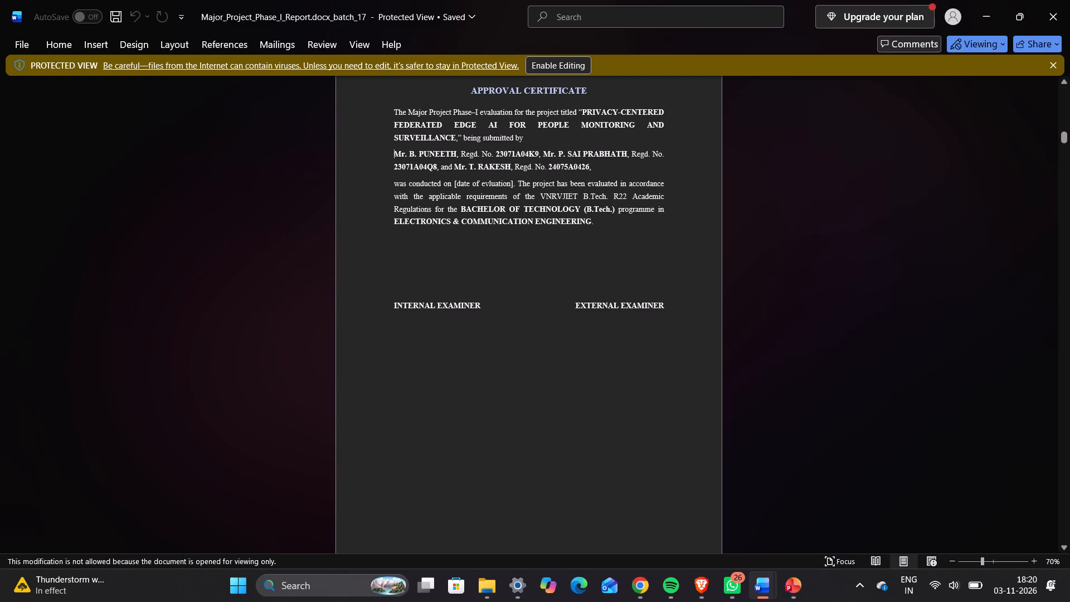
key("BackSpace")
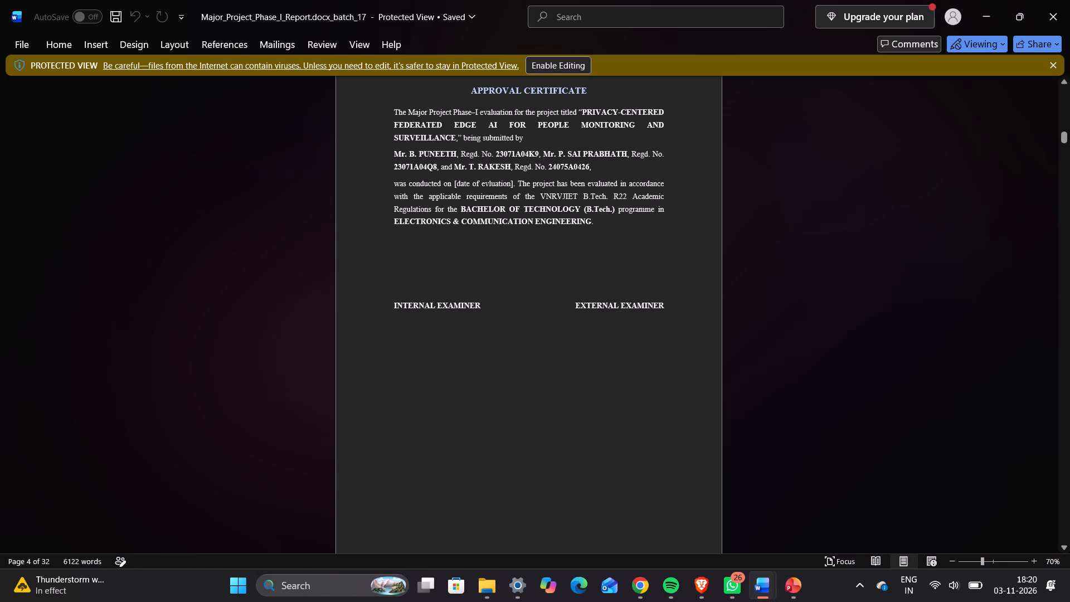
Examine the rest of the approval certificate page and the declaration with its place, date and signature block.
scroll(588, 255, "down", 2)
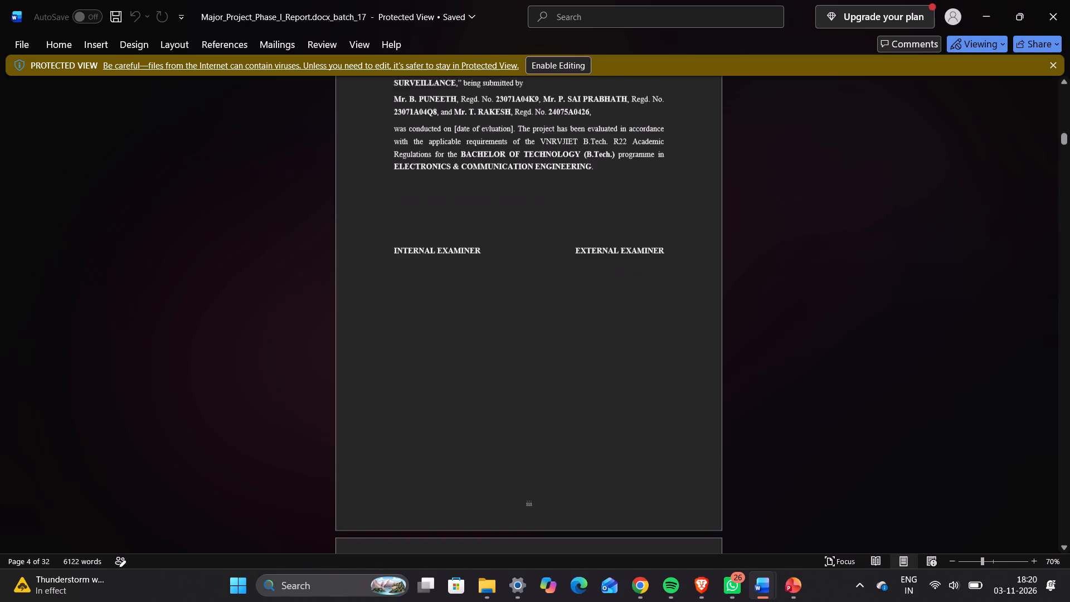
scroll(588, 255, "down", 2)
scroll(588, 255, "right", 1)
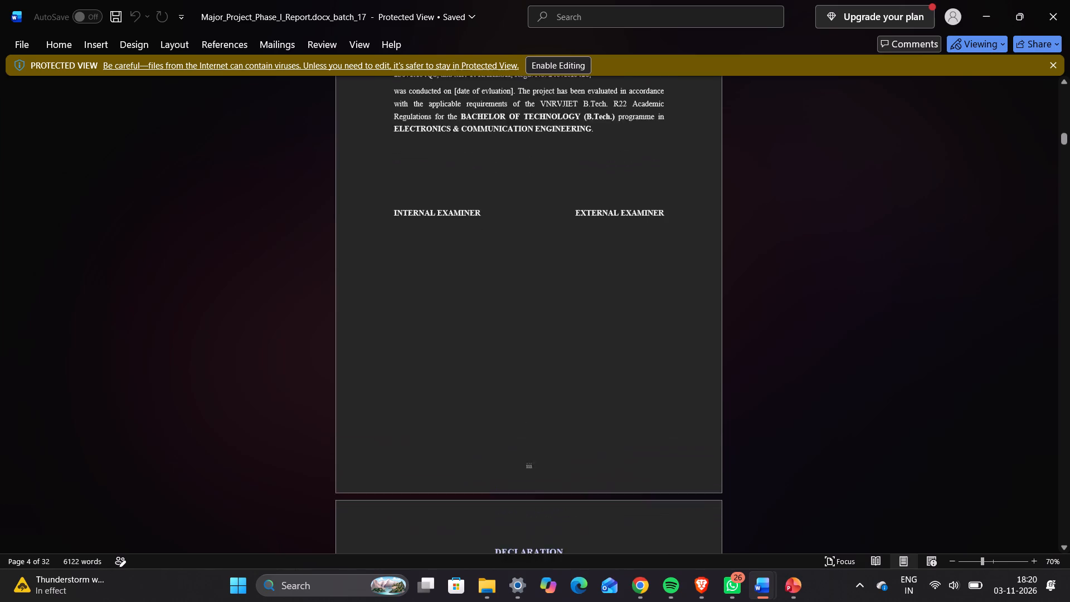
scroll(588, 255, "right", 4)
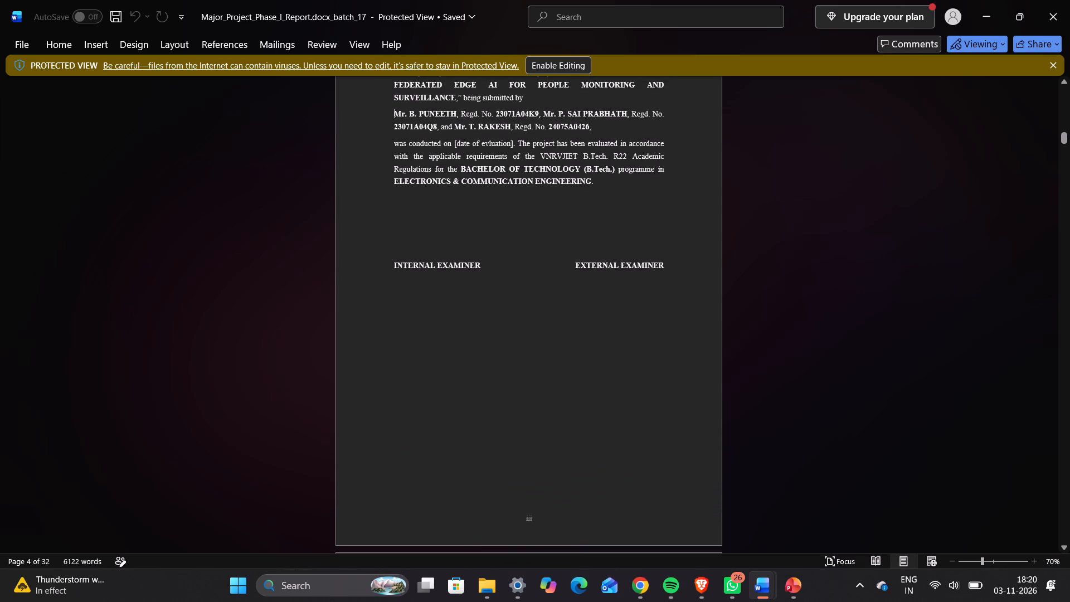
scroll(588, 255, "right", 1)
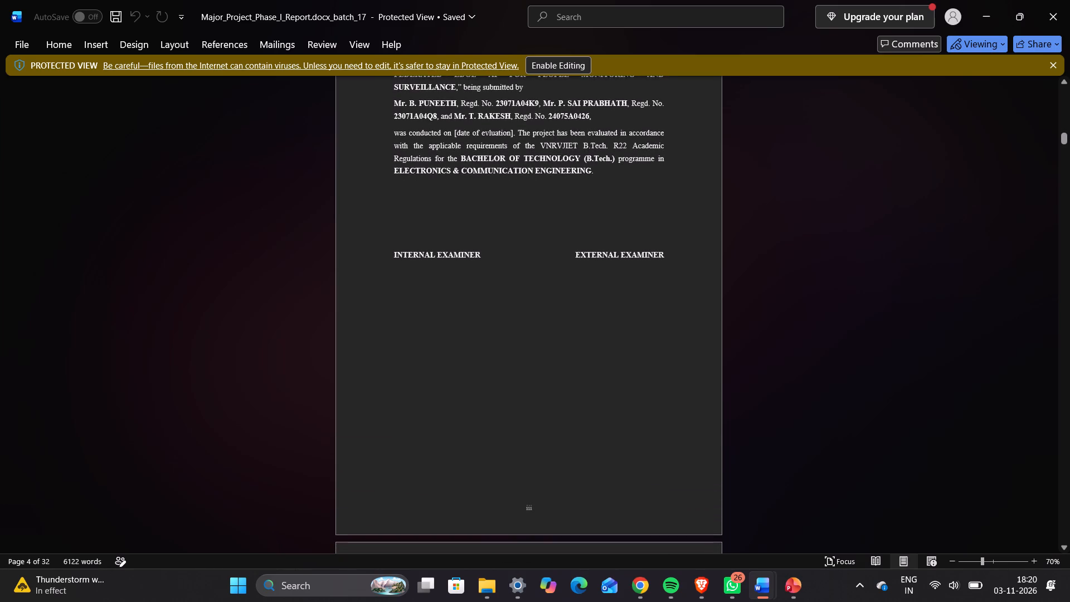
scroll(588, 255, "right", 1)
scroll(588, 255, "down", 2)
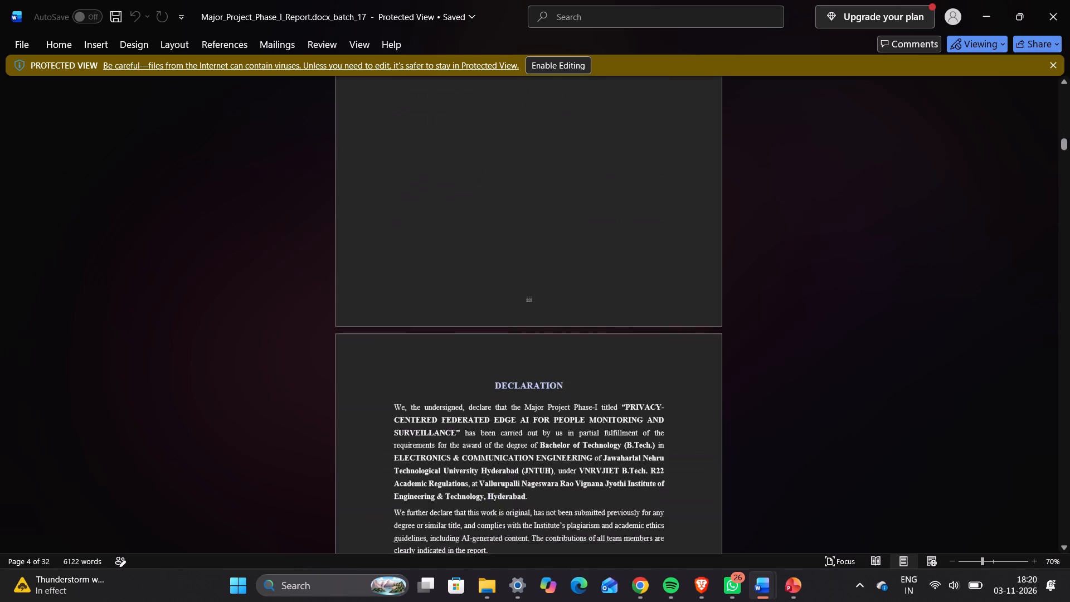
scroll(588, 255, "down", 3)
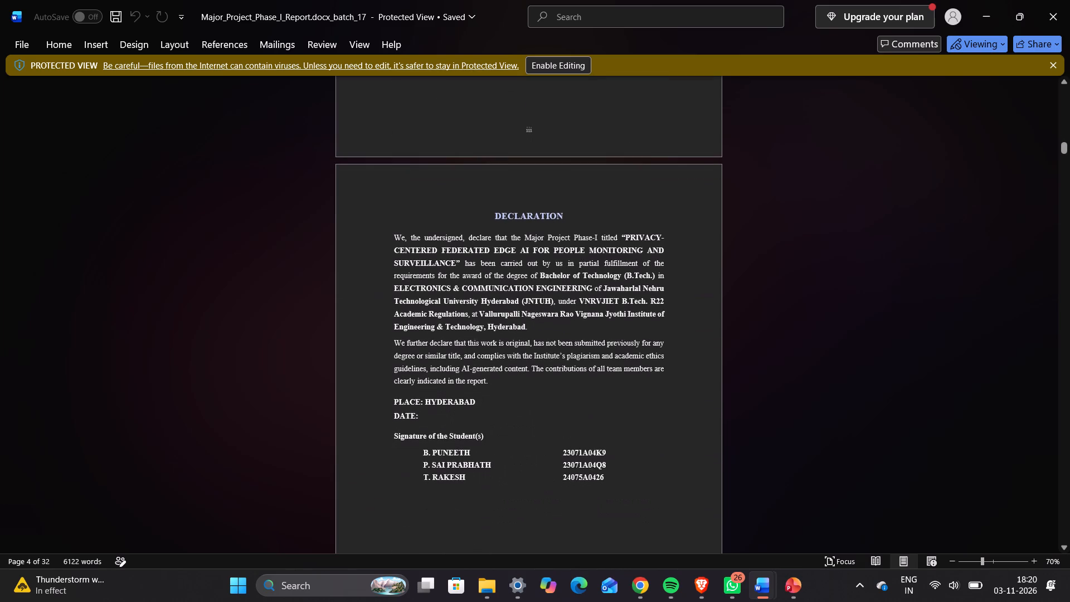
scroll(588, 255, "down", 4)
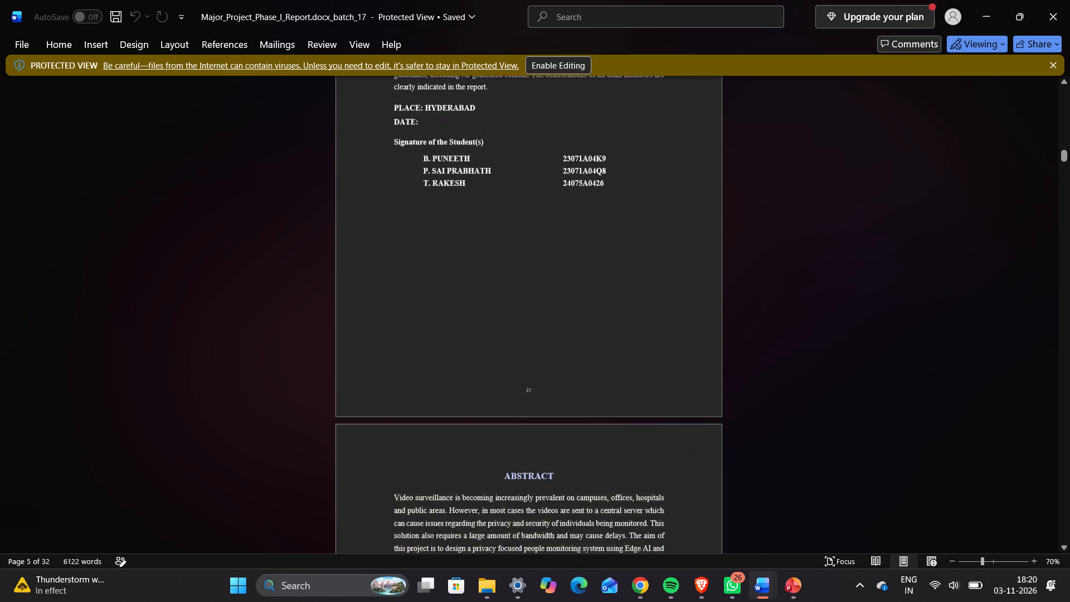
Review the remaining front matter from the abstract and table of contents through the nomenclature and acknowledgement.
scroll(588, 255, "down", 7)
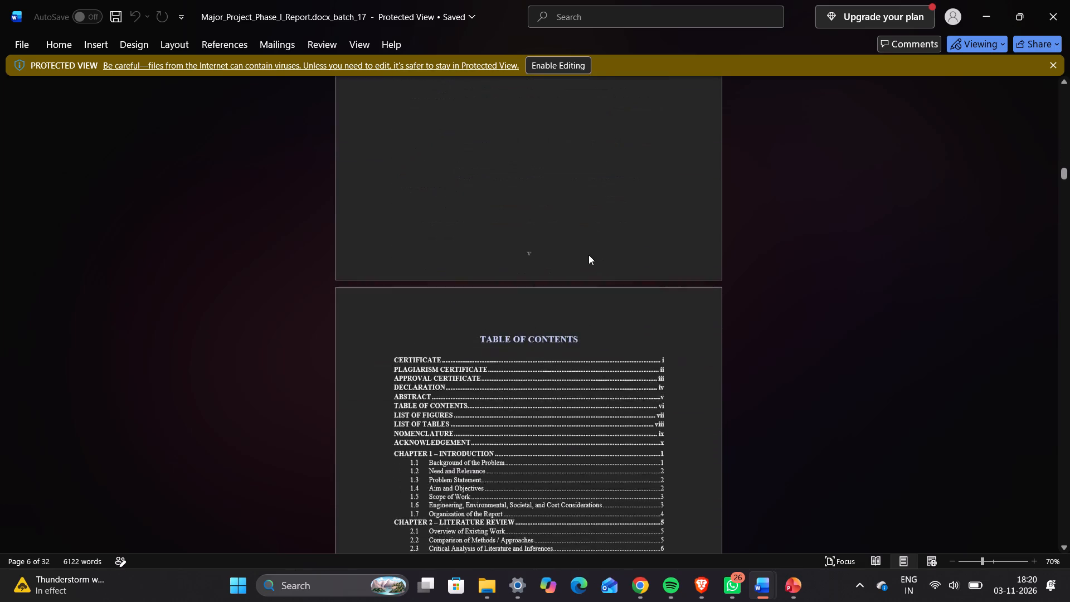
scroll(588, 255, "down", 3)
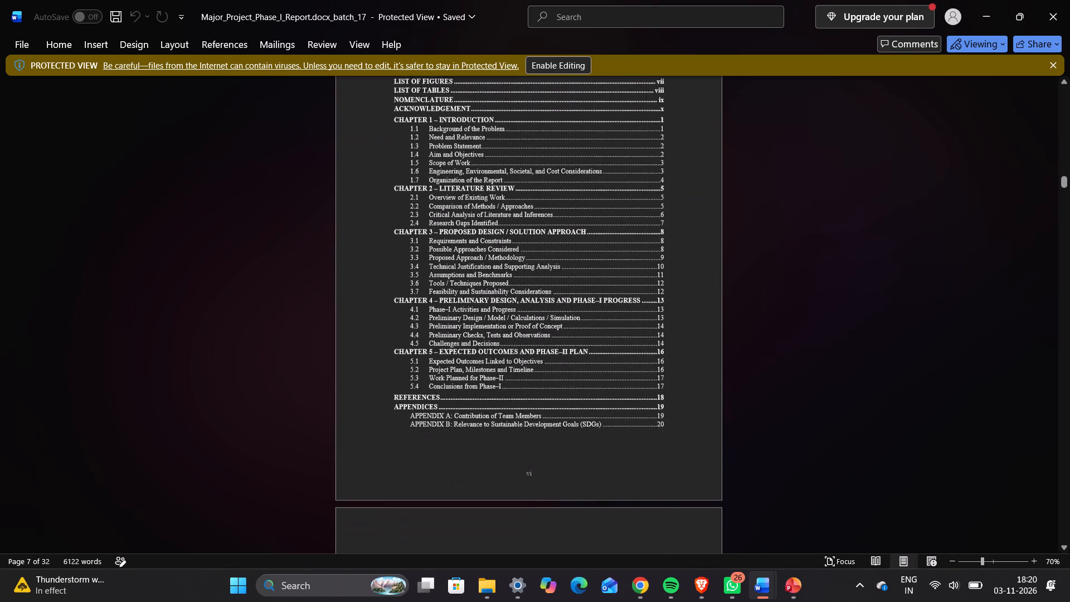
scroll(588, 255, "down", 3)
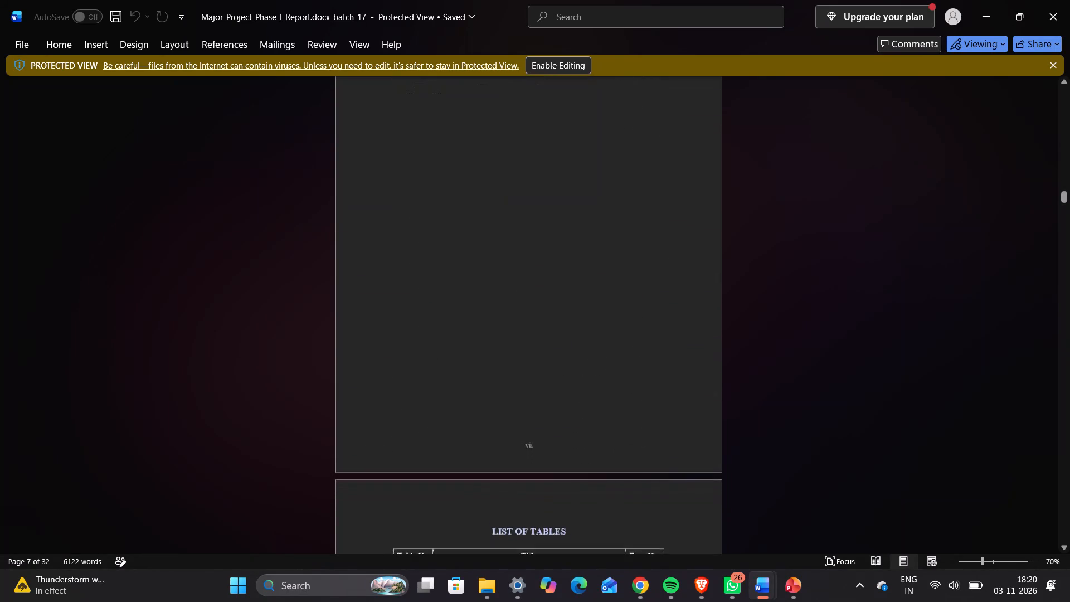
scroll(588, 255, "down", 5)
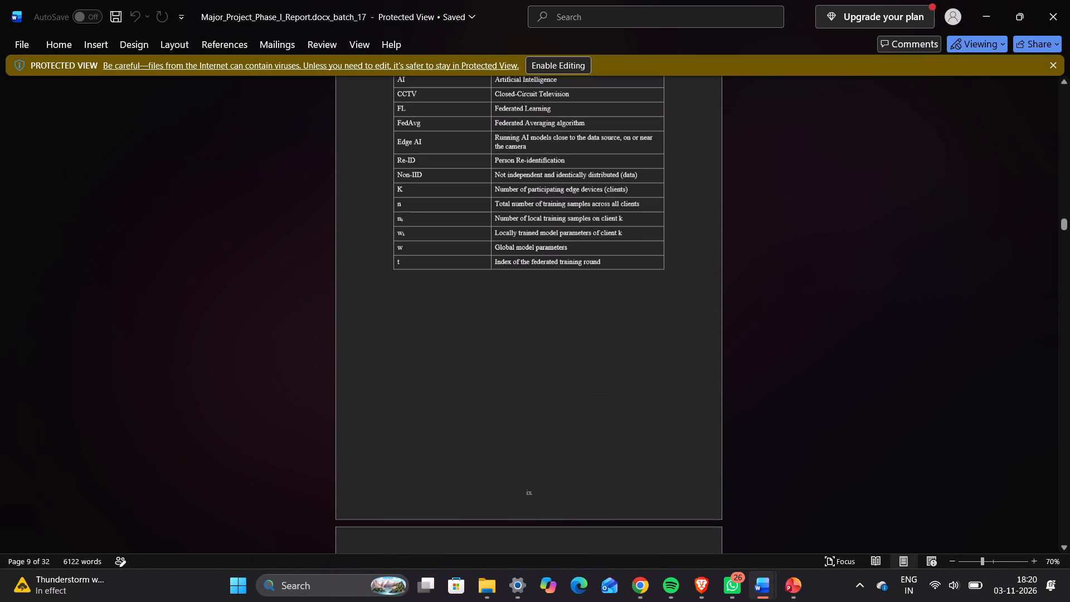
scroll(588, 255, "down", 5)
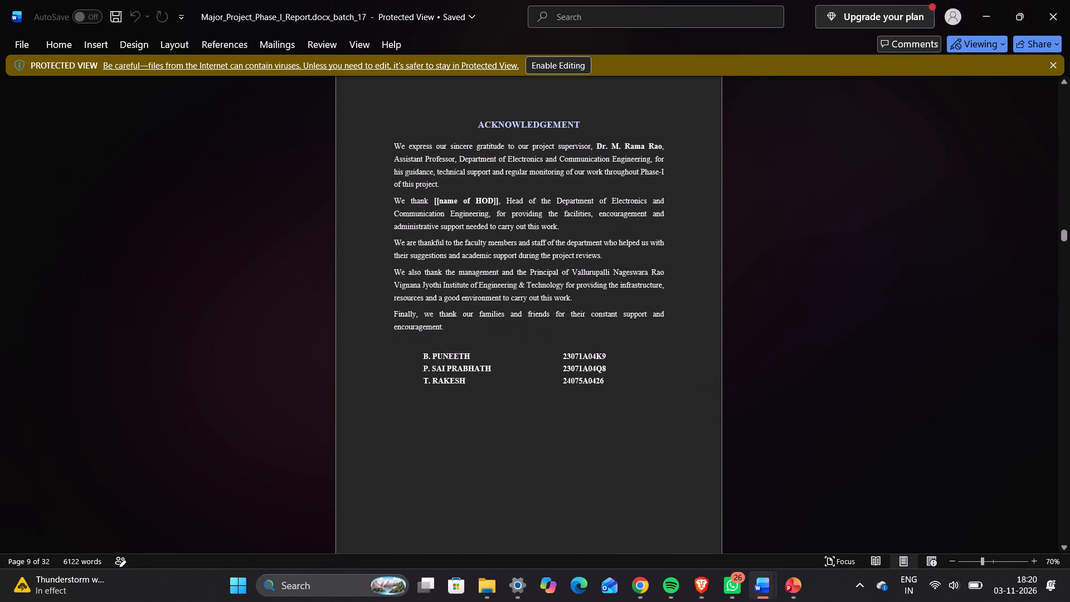
Examine Fig. 1.1 on centralized versus federated edge surveillance and read section 1.2, Need and Relevance.
scroll(588, 255, "down", 9)
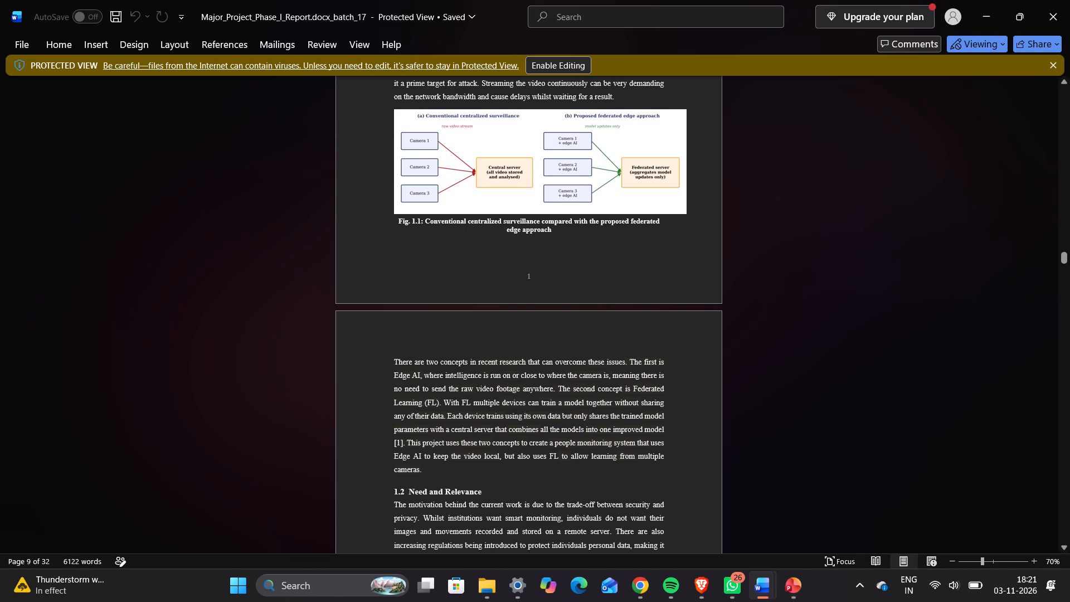
scroll(352, 118, "up", 7, "ctrl")
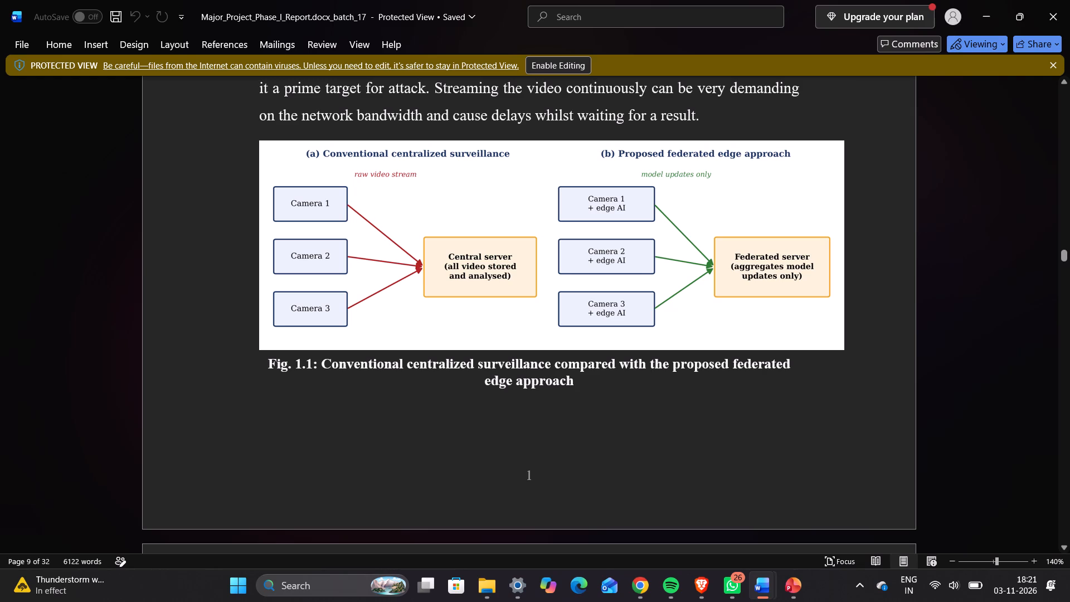
scroll(736, 410, "down", 3, "ctrl")
scroll(736, 410, "down", 1)
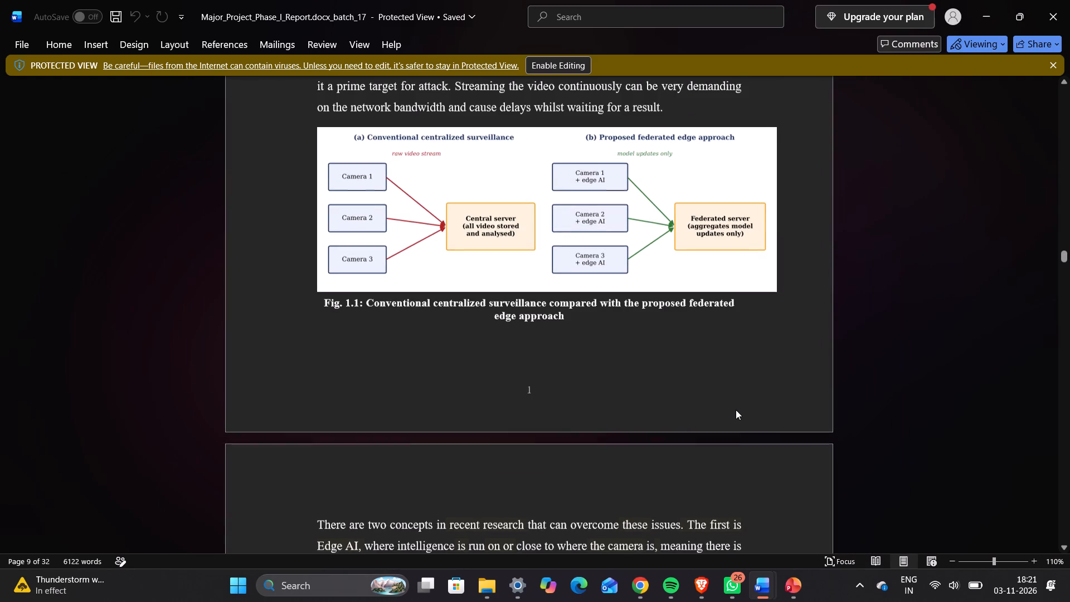
scroll(736, 410, "down", 5)
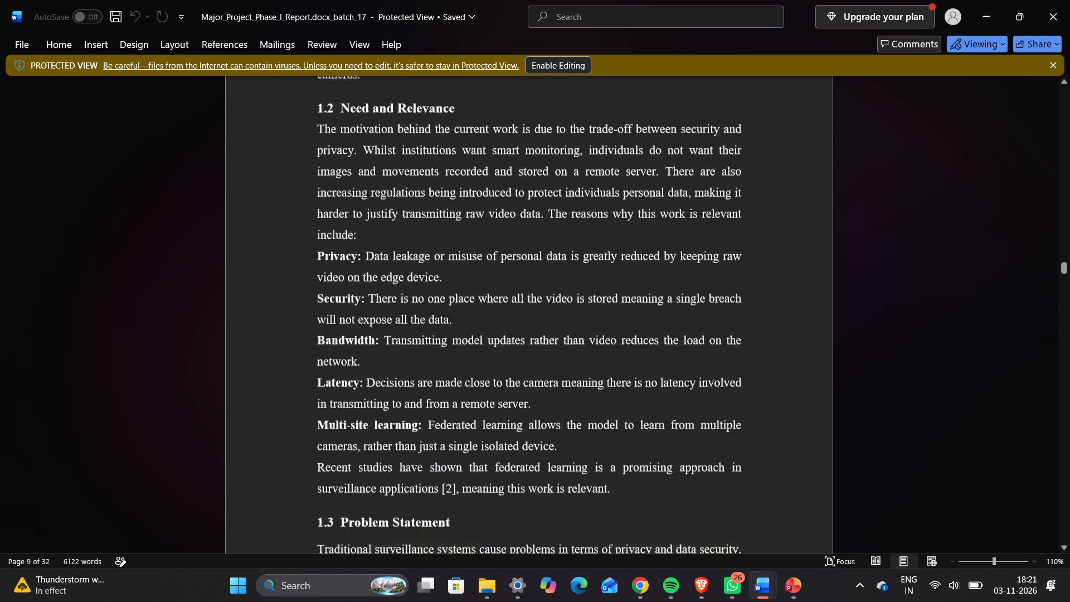
Read the rest of Chapter 1, from the problem statement through the objectives, scope and cost considerations.
scroll(736, 410, "down", 1)
scroll(736, 410, "down", 2, "ctrl")
scroll(736, 410, "down", 2)
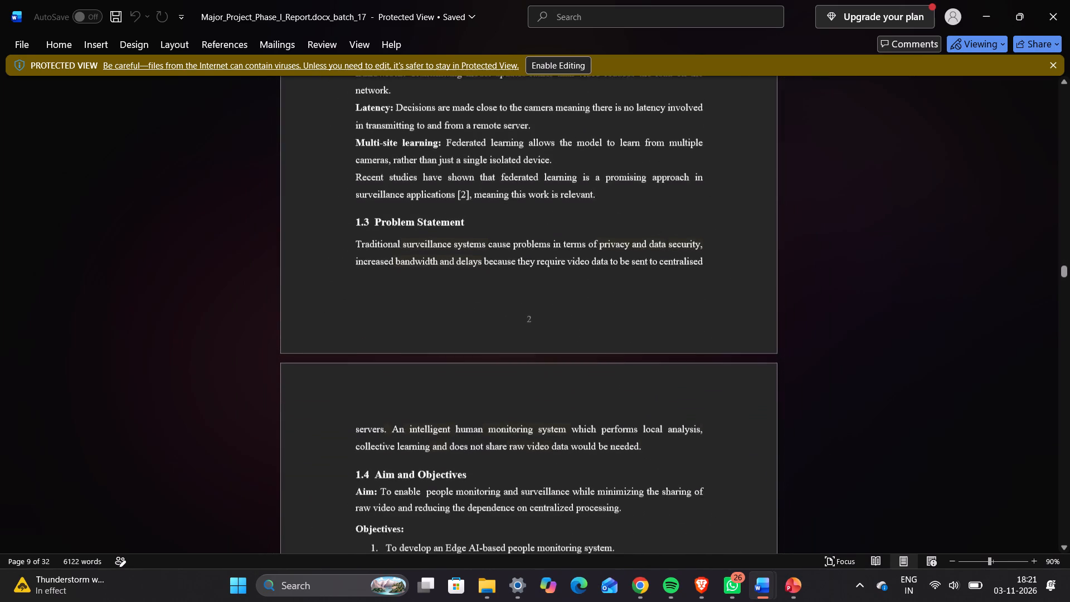
scroll(736, 410, "down", 4)
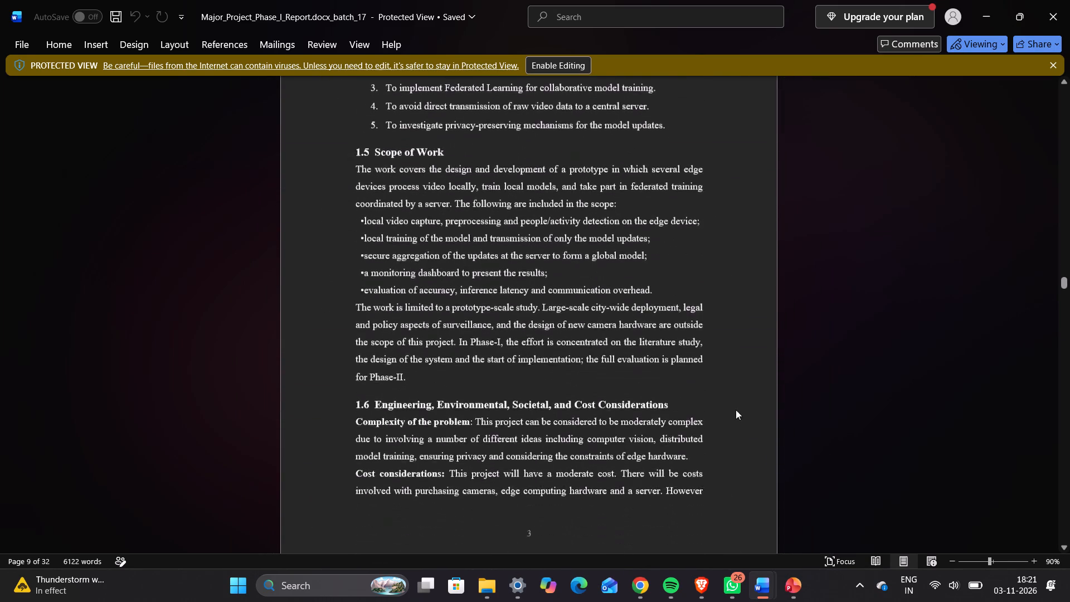
scroll(736, 410, "down", 7)
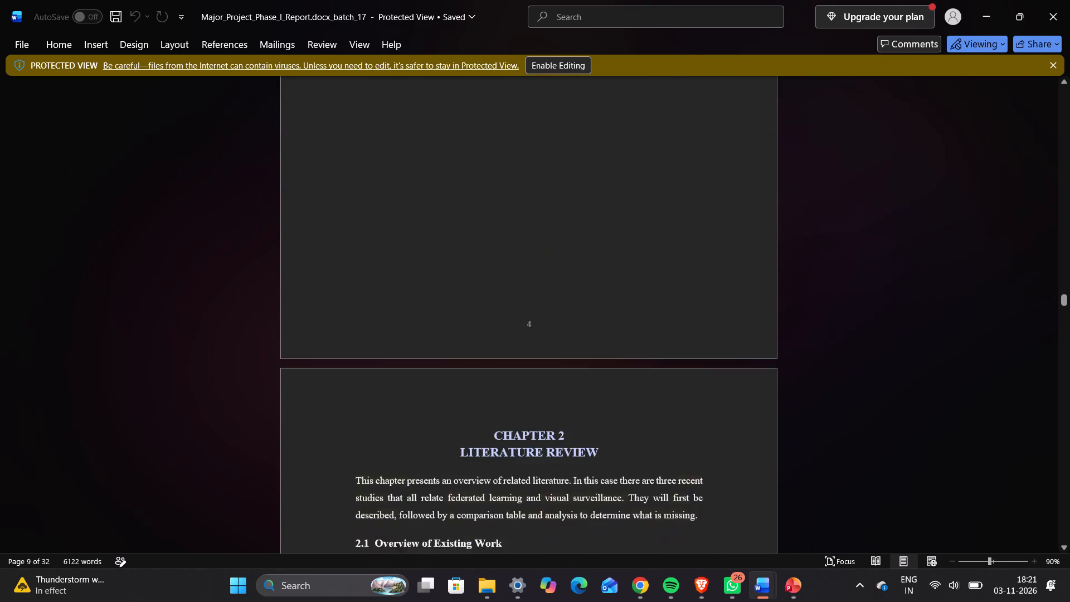
Review Chapter 2, Literature Review, including comparison Table 2.1, the critical analysis and the research gaps.
scroll(736, 410, "down", 6)
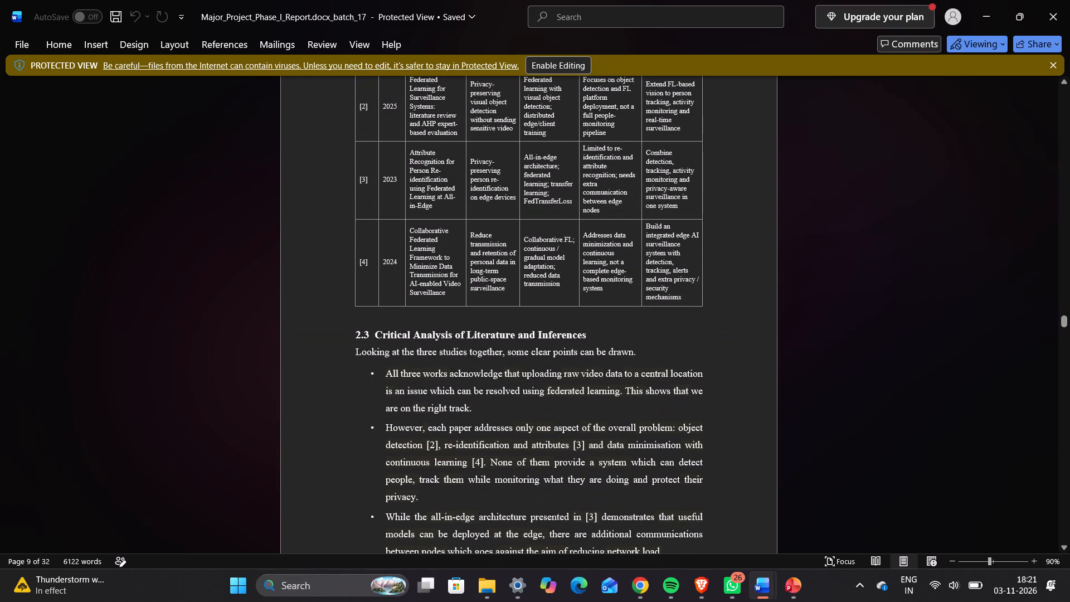
scroll(736, 410, "up", 1)
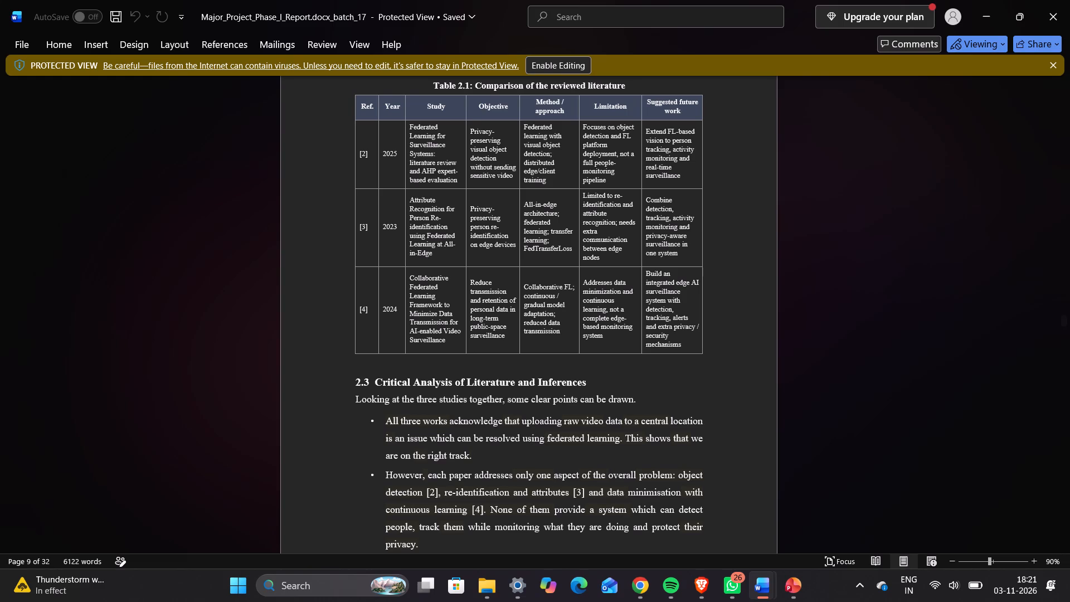
scroll(706, 395, "down", 2)
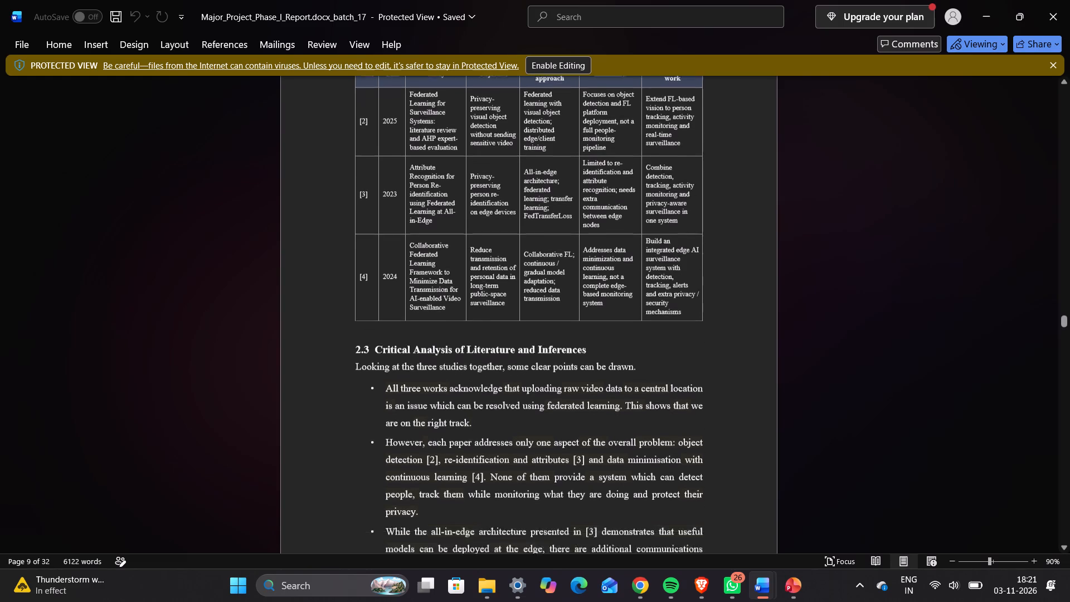
scroll(706, 395, "down", 3)
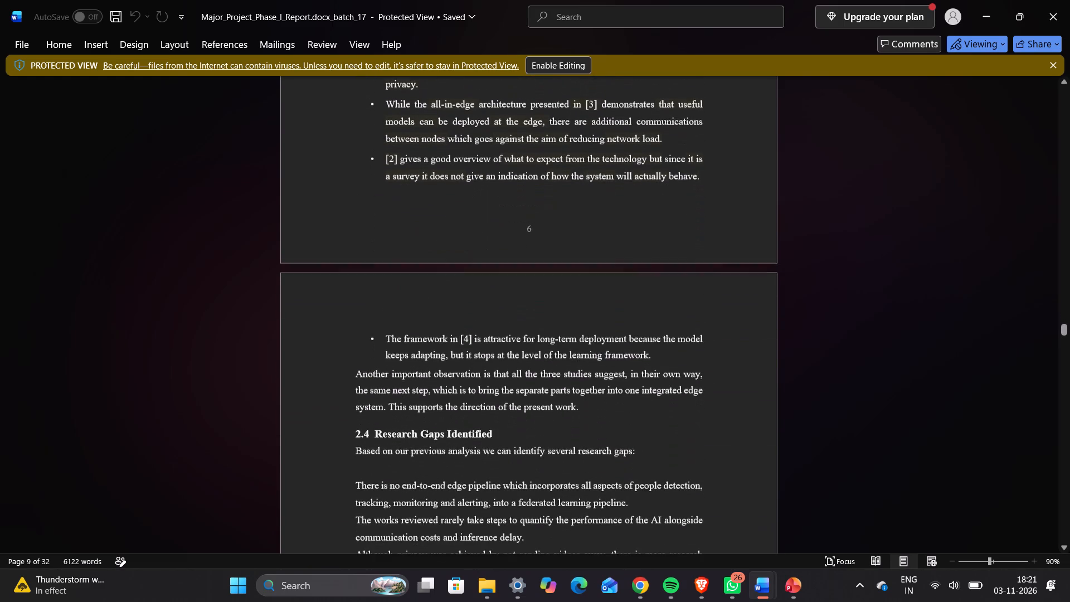
scroll(706, 395, "down", 6)
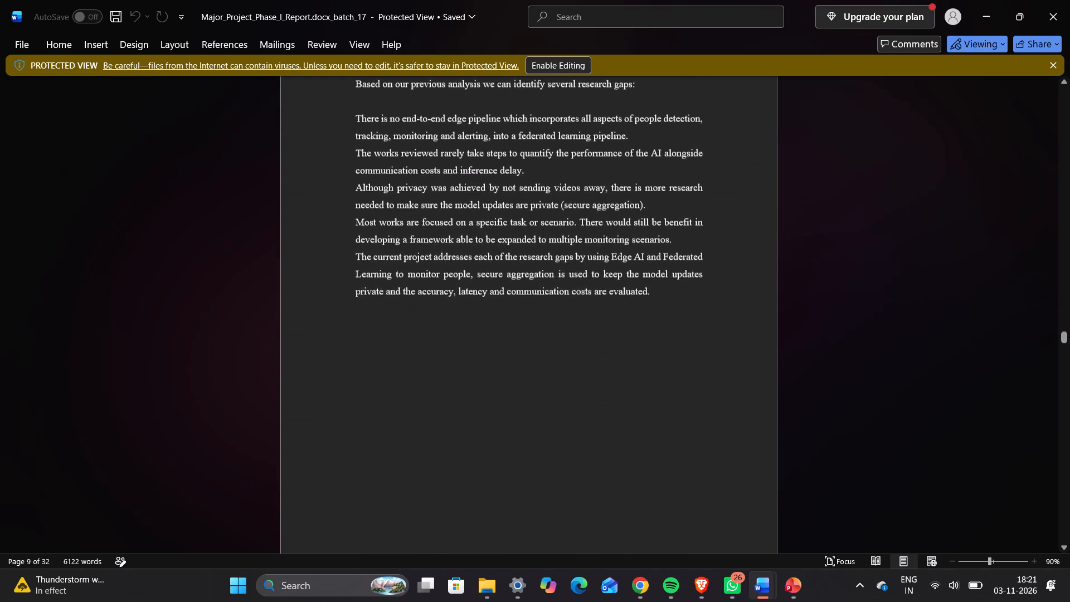
Read the start of Chapter 3, covering requirements and constraints, approach comparison Table 3.1 and section 3.3, Proposed Approach / Methodology.
scroll(706, 395, "down", 6)
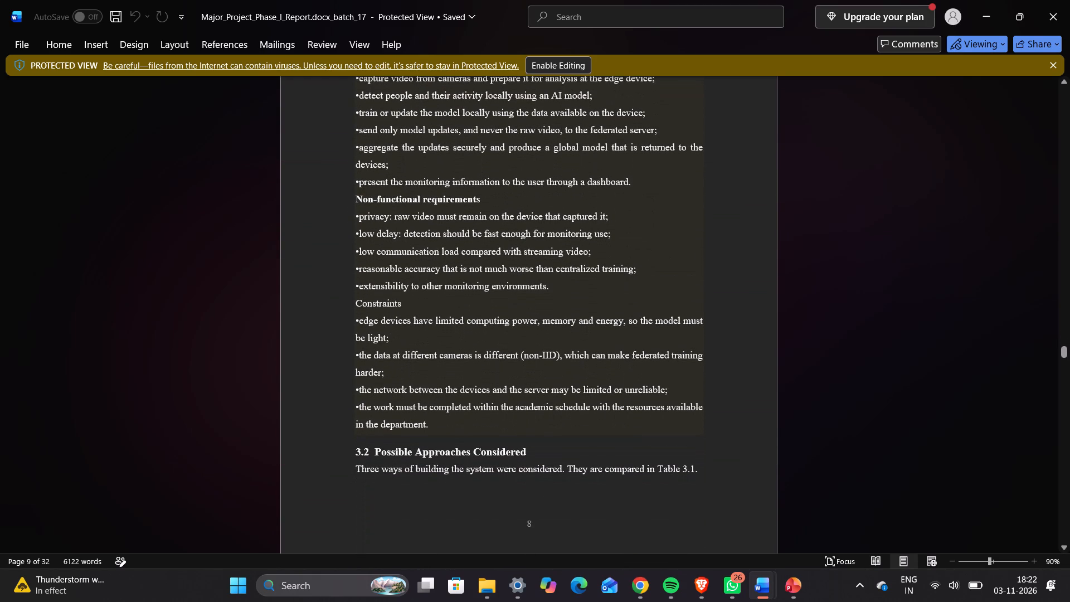
scroll(706, 395, "down", 4)
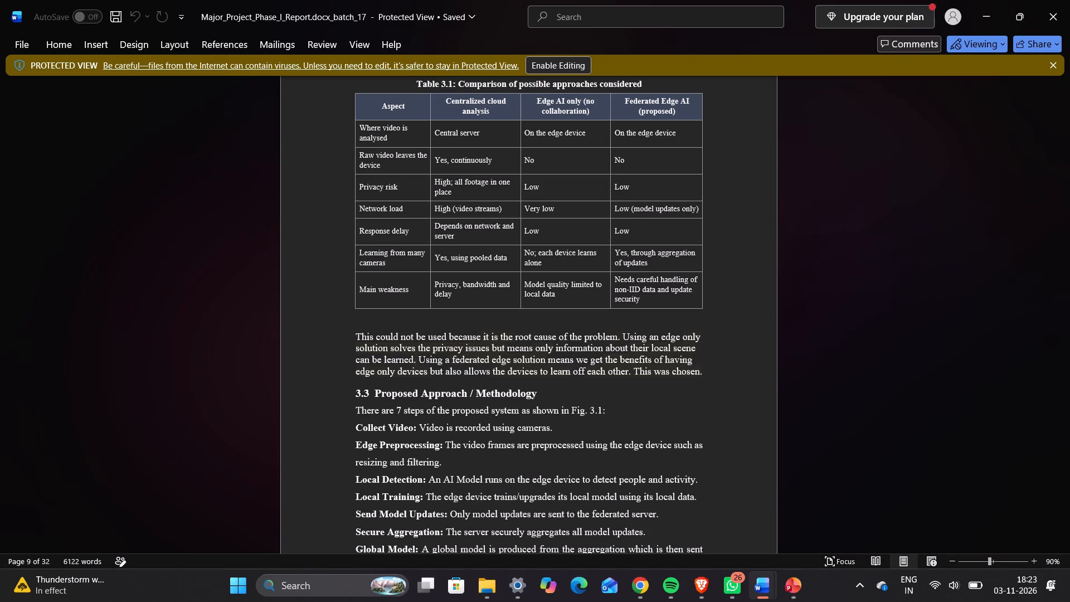
scroll(702, 384, "down", 2)
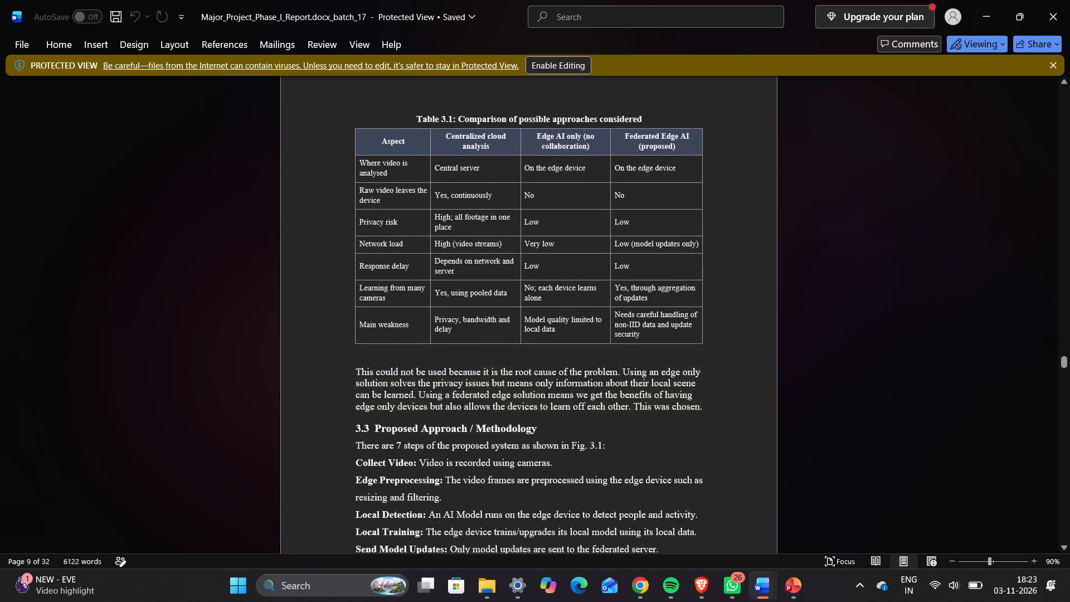
scroll(702, 384, "down", 2)
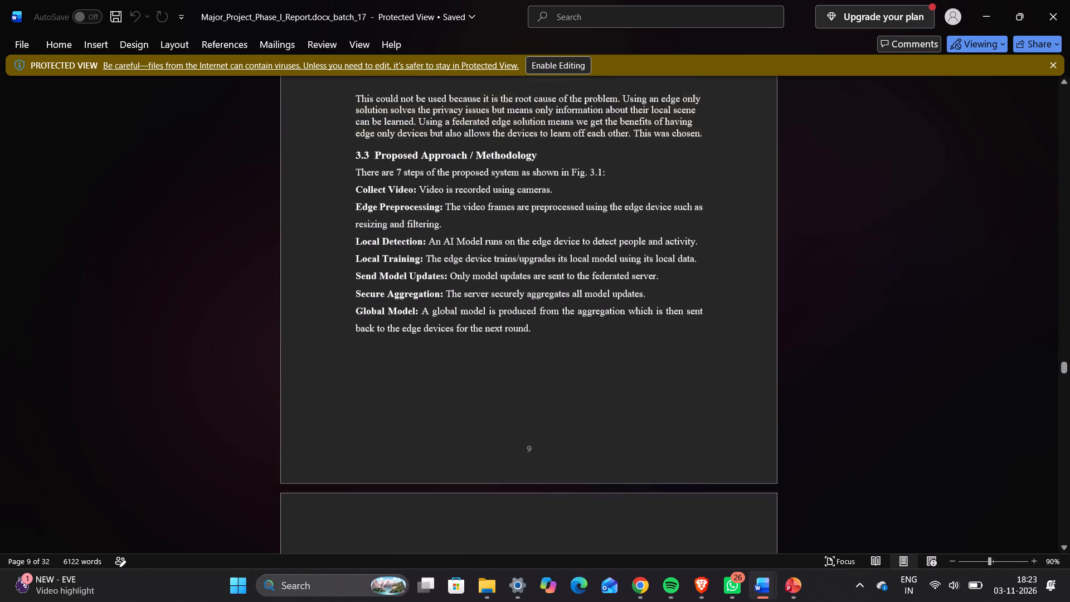
scroll(702, 384, "down", 1)
left_click(702, 384)
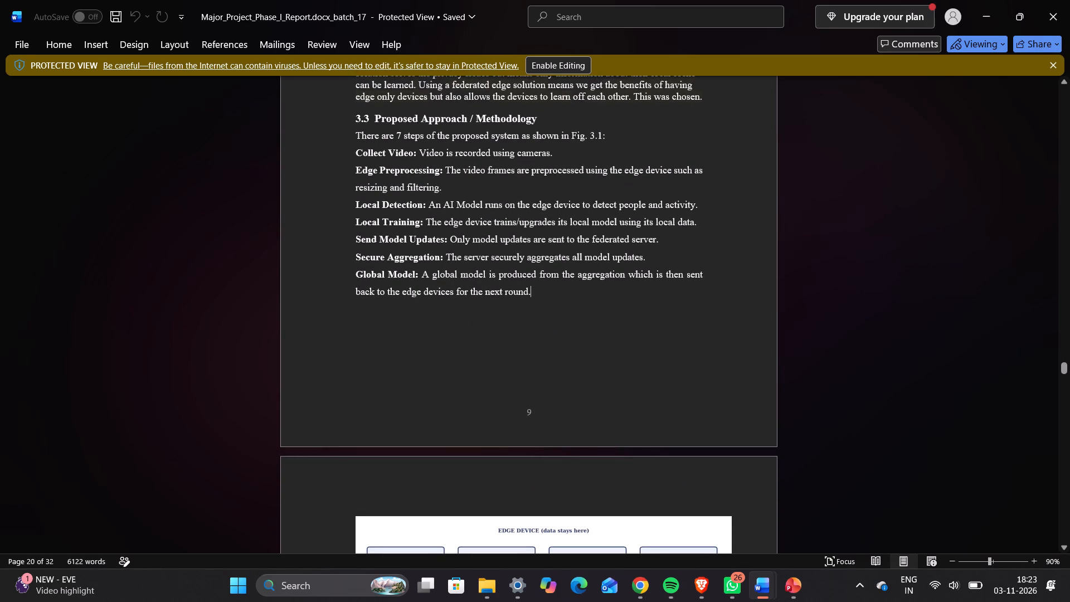
Examine Fig. 3.1 on the seven-step workflow and the federated edge architecture diagram in Fig. 3.2.
scroll(702, 384, "down", 3)
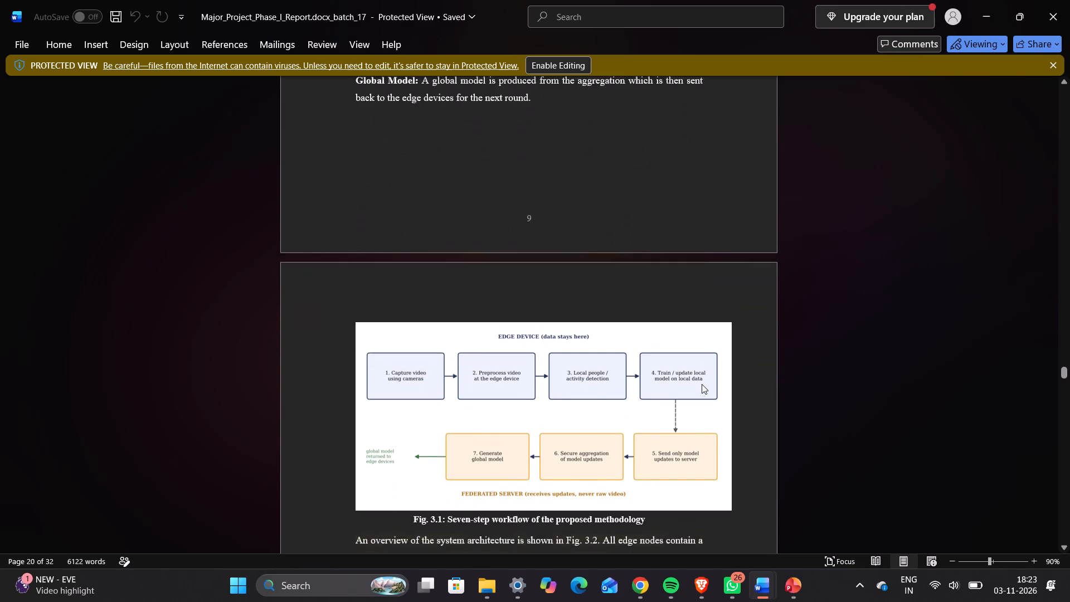
scroll(702, 384, "down", 1)
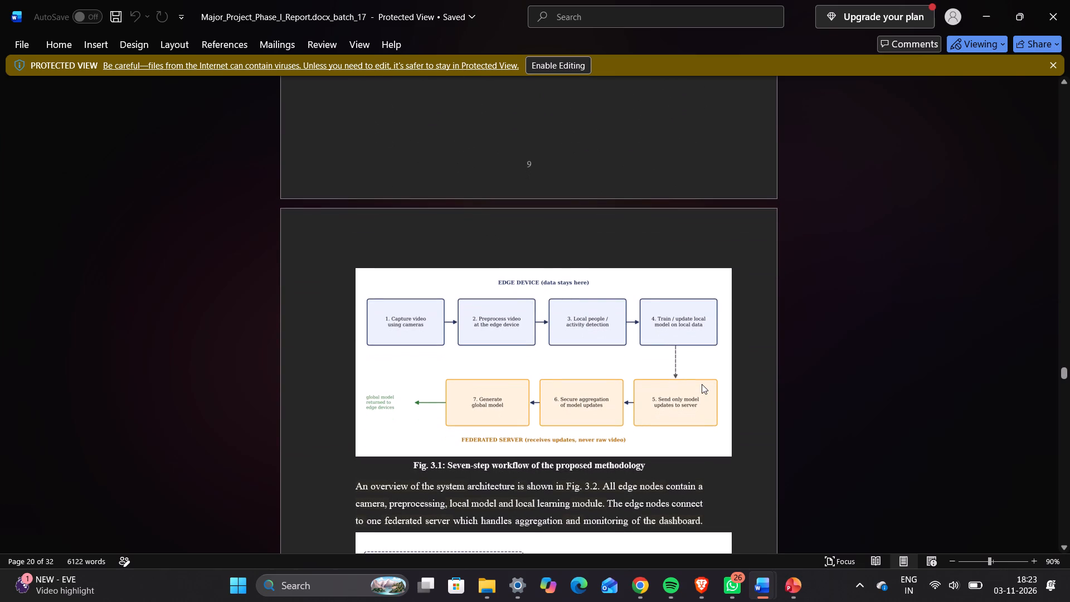
scroll(702, 384, "down", 1)
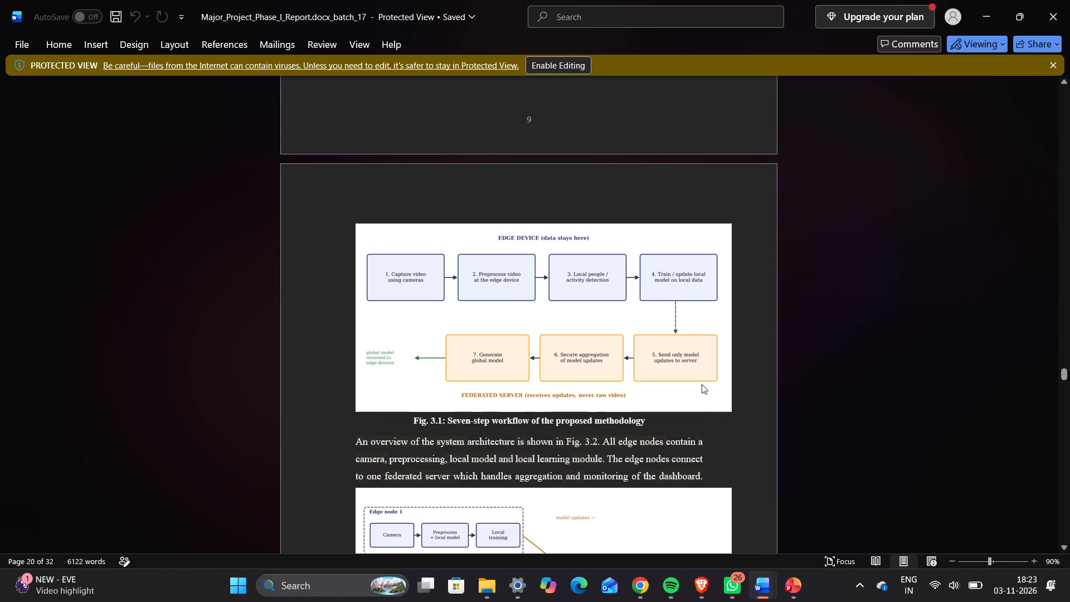
scroll(702, 384, "down", 2)
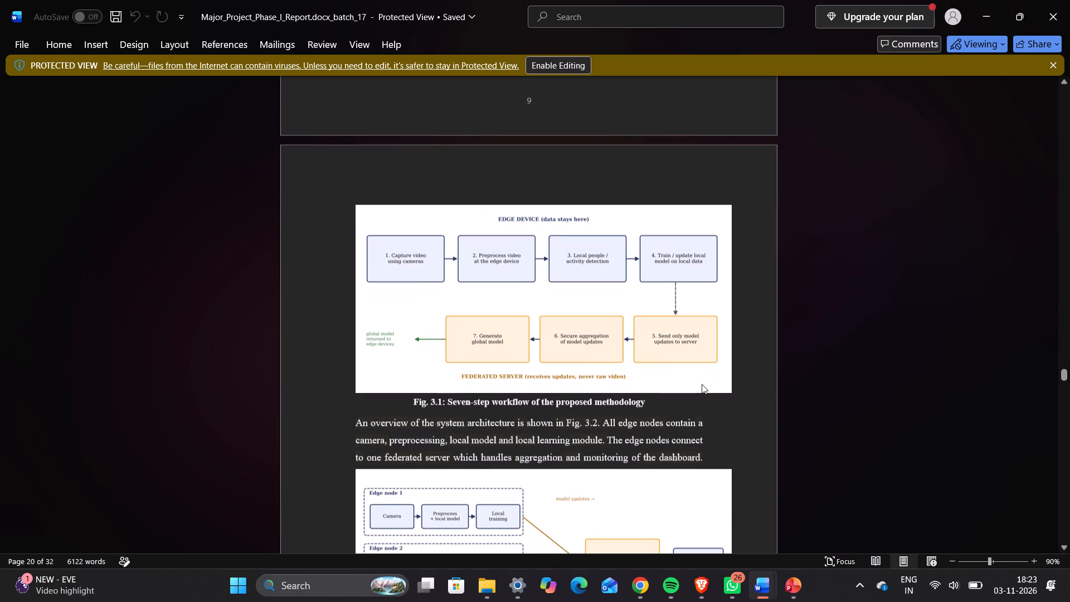
scroll(702, 384, "down", 2)
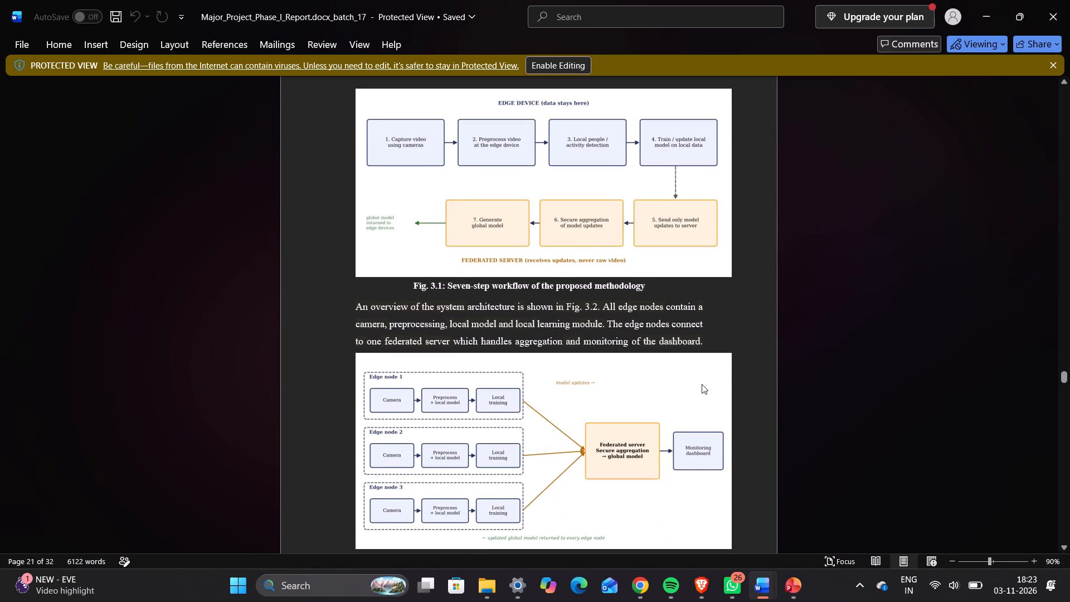
Skim the rest of Chapter 3, from section 3.4, Technical Justification and Supporting Analysis, through section 3.7 on feasibility and sustainability.
scroll(702, 384, "down", 4)
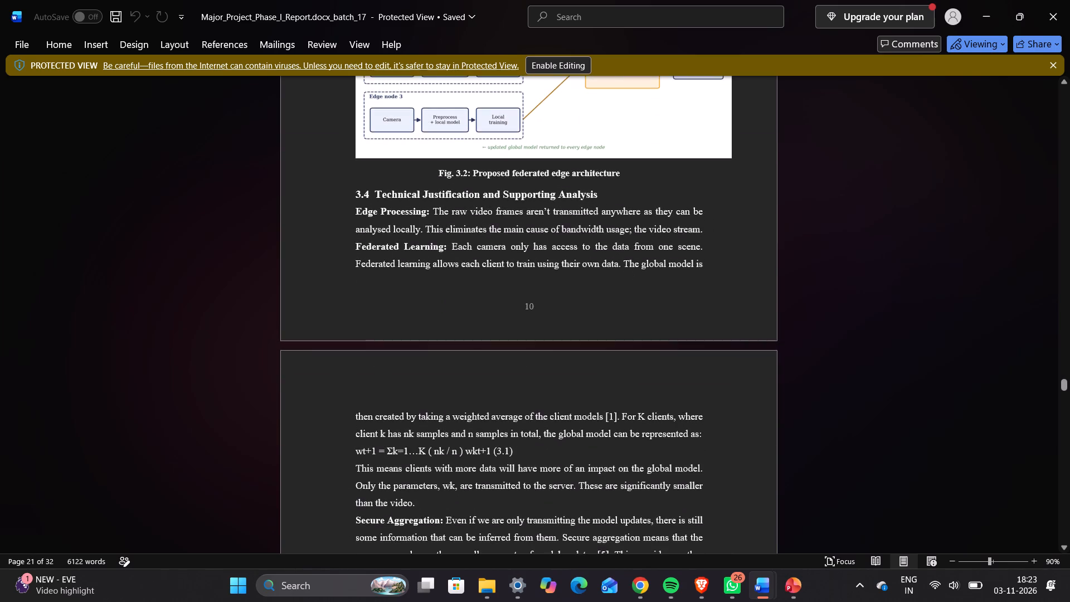
scroll(702, 384, "down", 3)
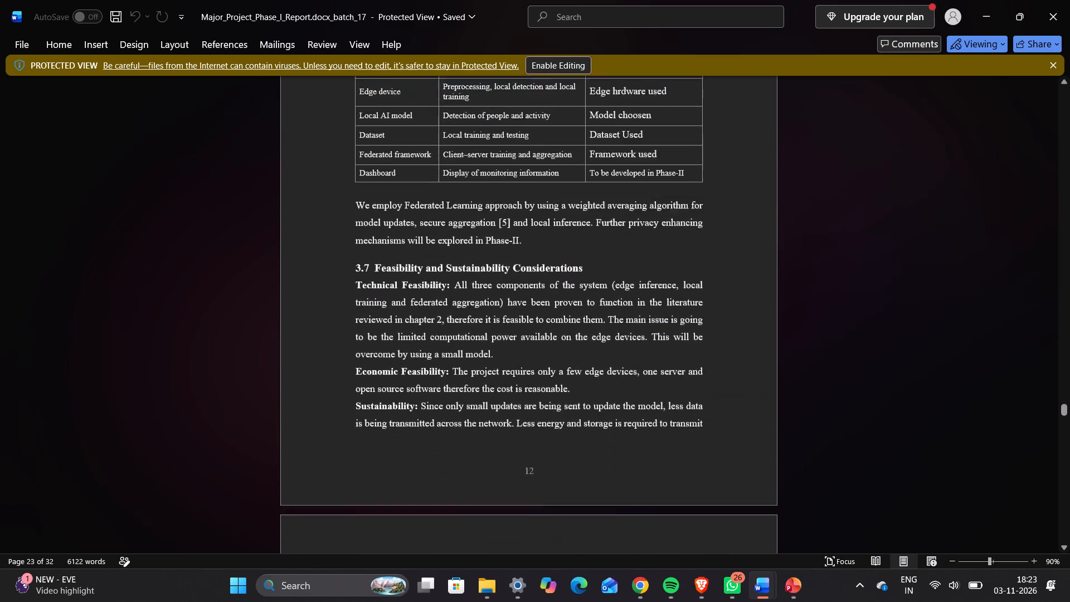
scroll(702, 384, "down", 5)
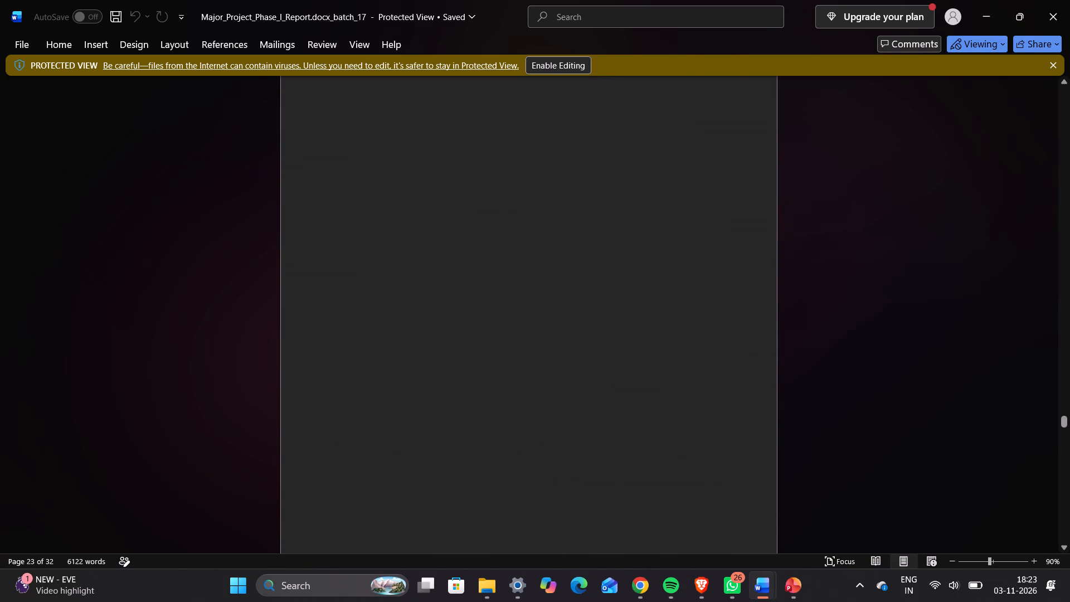
Skim Chapter 4 from Table 4.1 on Phase-I activities to section 4.5, Challenges and Decisions.
scroll(702, 384, "down", 2)
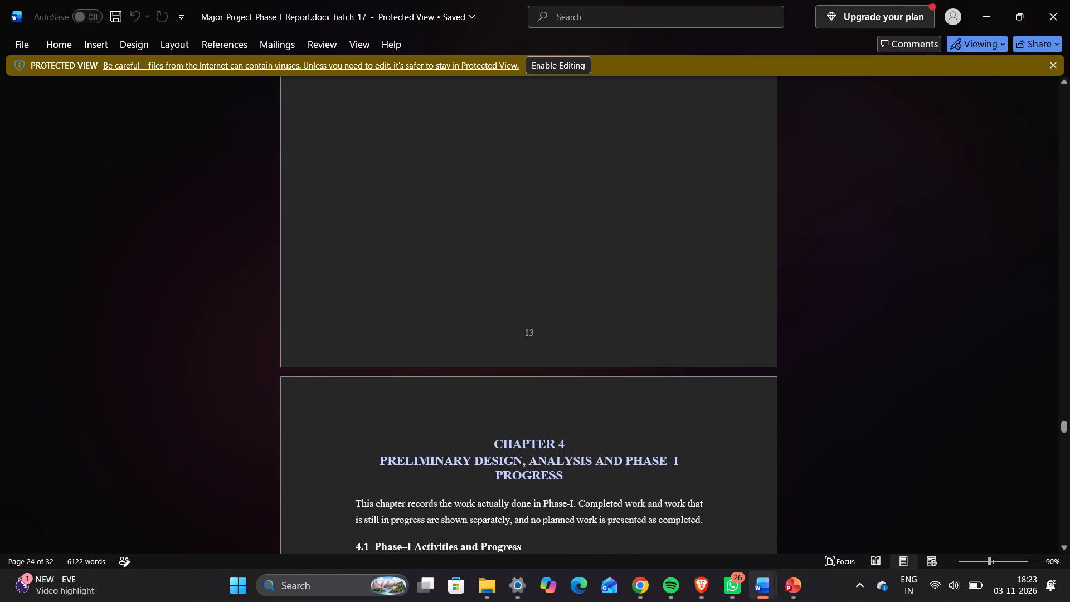
scroll(702, 384, "down", 3)
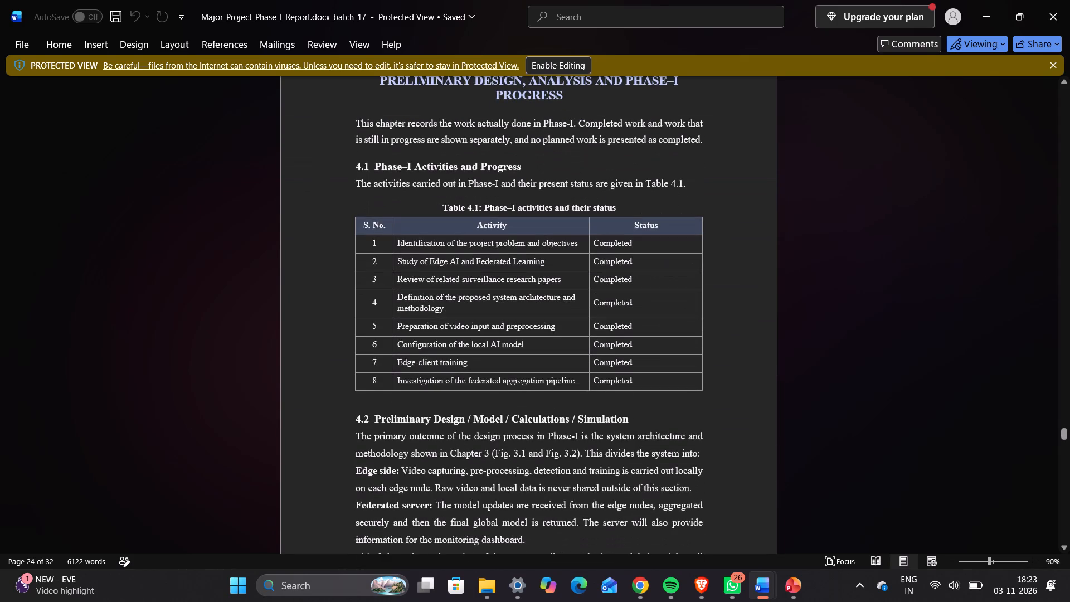
scroll(702, 384, "down", 13)
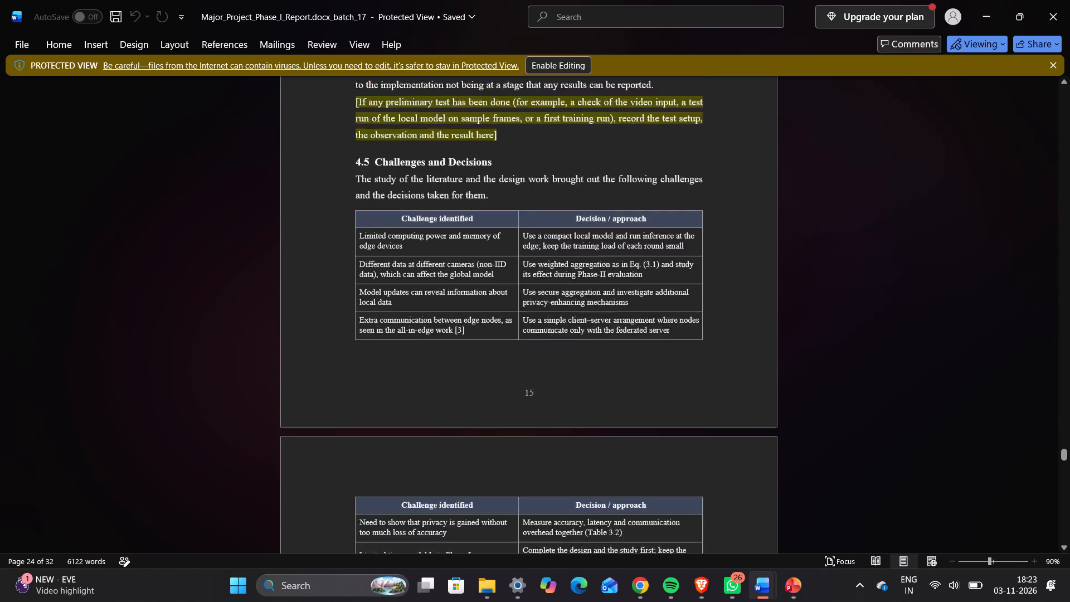
scroll(702, 384, "down", 2)
Recheck sections 4.1 to 4.5 of Chapter 4, including the activity status table and the highlighted placeholder notes.
scroll(702, 384, "up", 1)
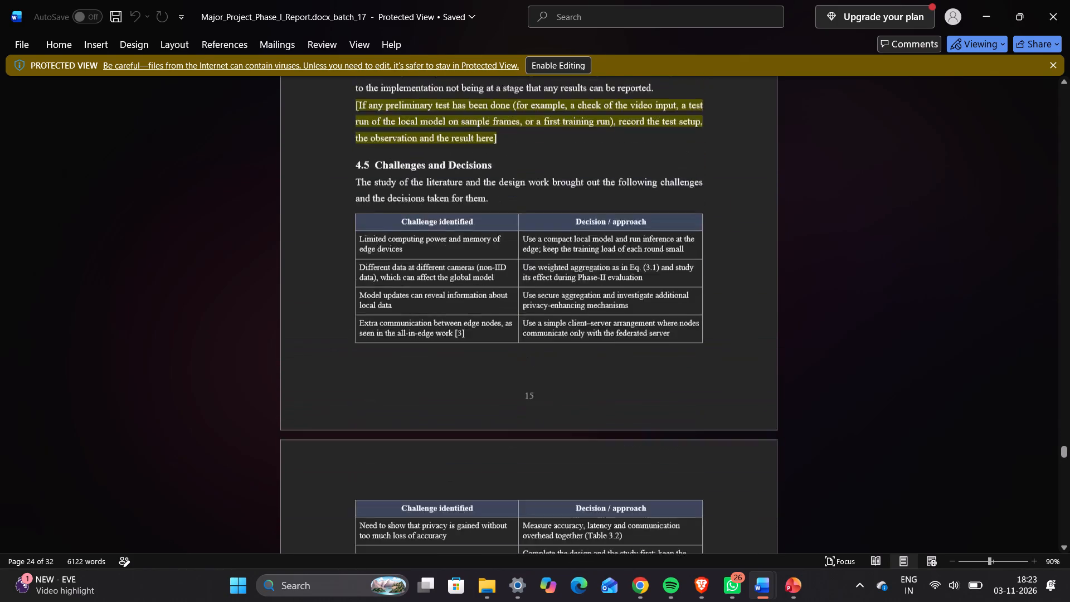
scroll(702, 384, "up", 1)
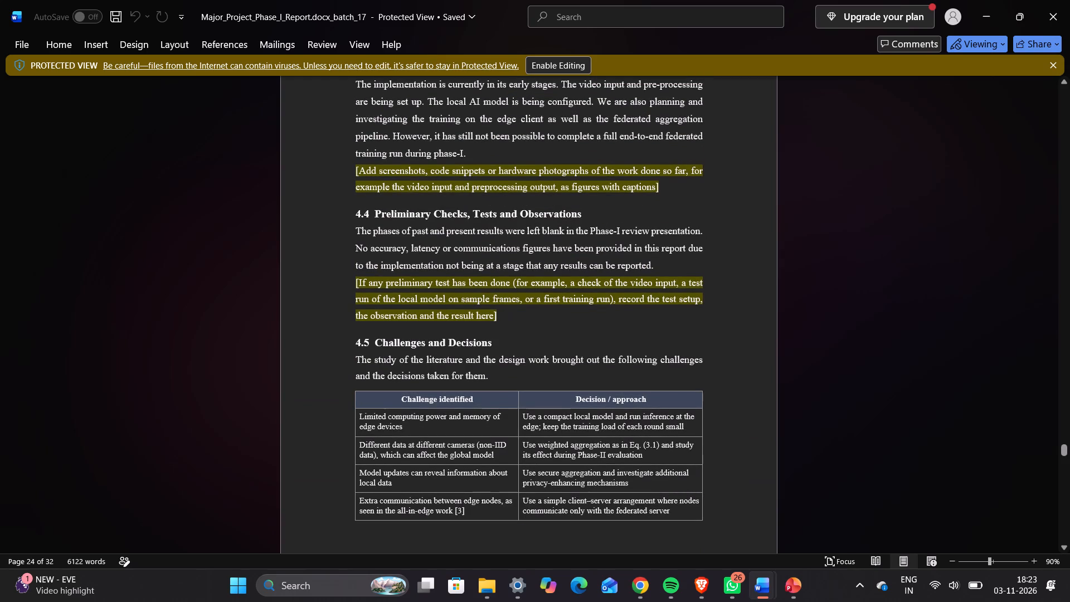
scroll(702, 384, "up", 4)
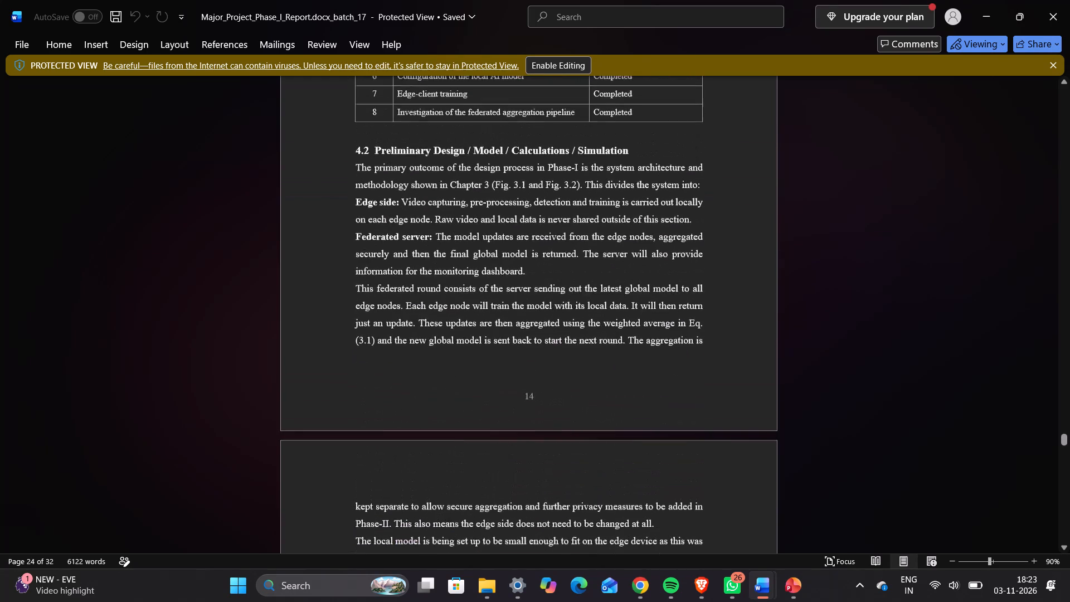
scroll(702, 384, "up", 2)
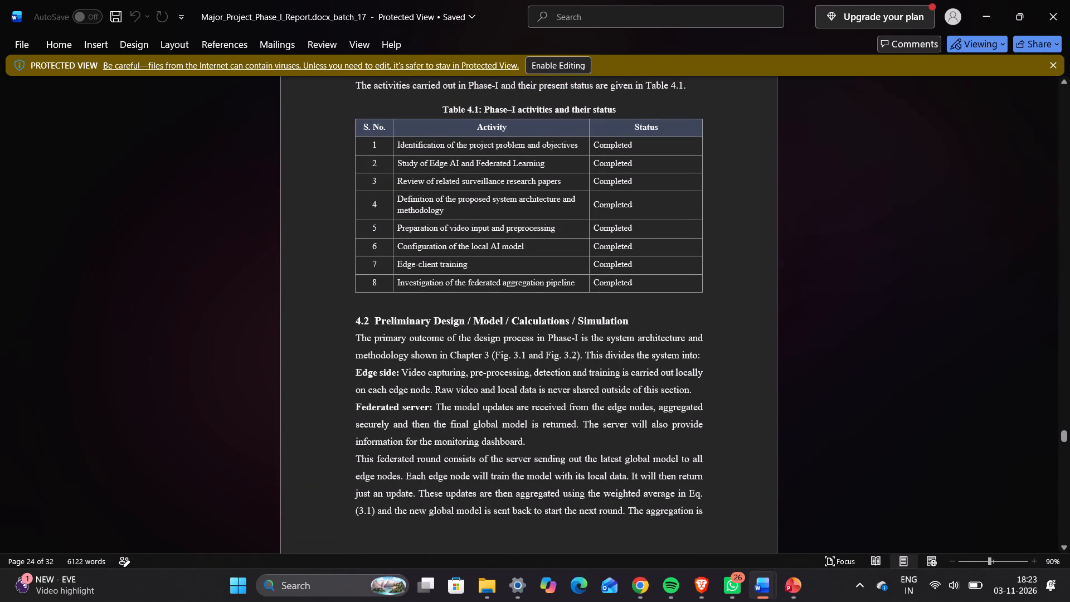
scroll(702, 384, "down", 5)
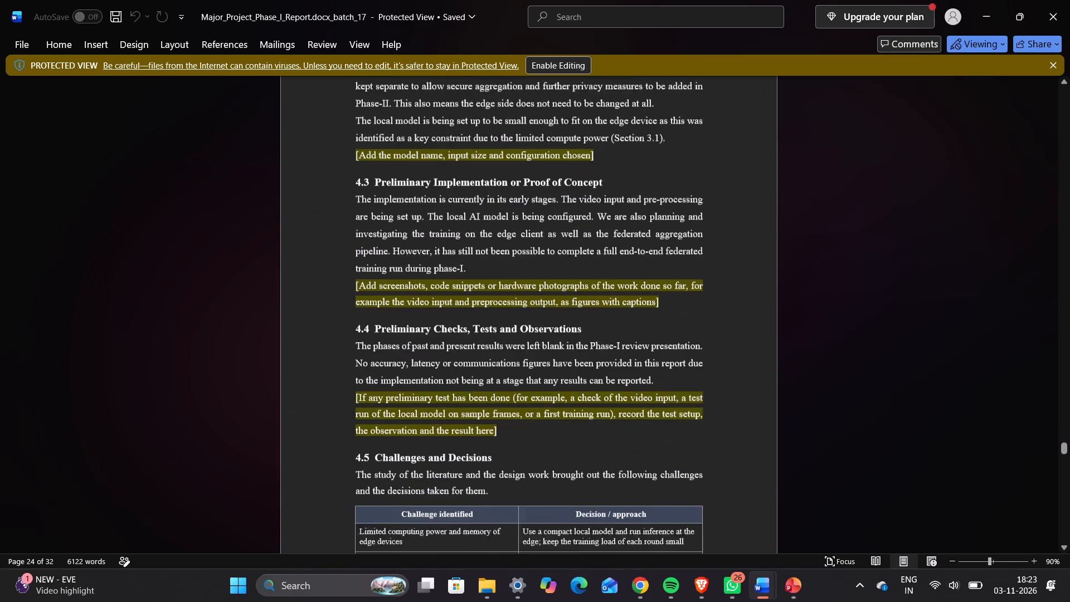
Skim past the end of Chapter 4 and through Chapter 5, Expected Outcomes and Phase-II Plan, to the References page.
scroll(702, 384, "down", 6)
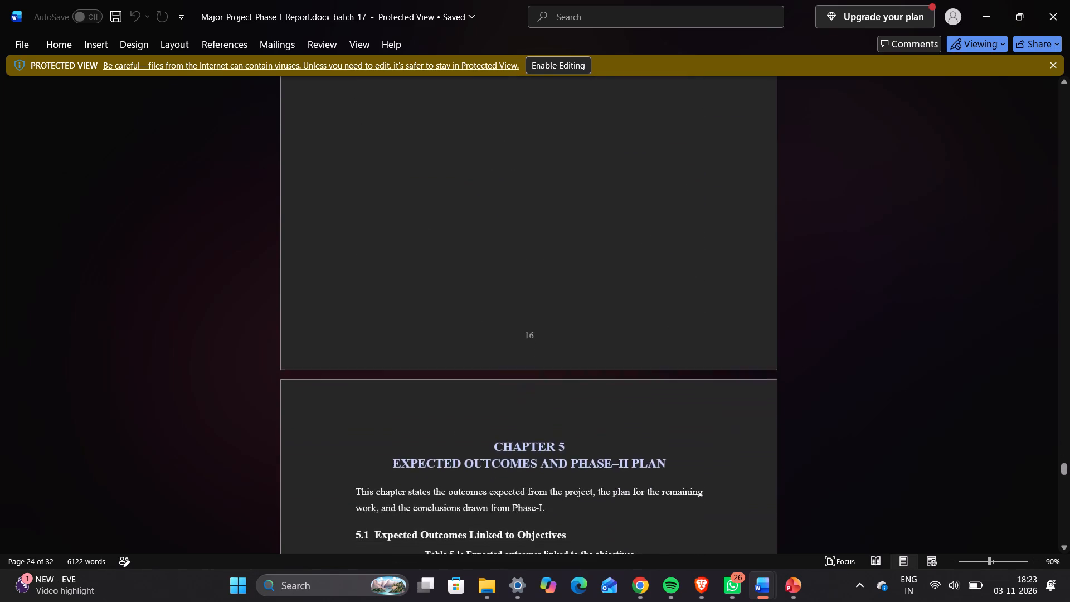
scroll(702, 384, "down", 3)
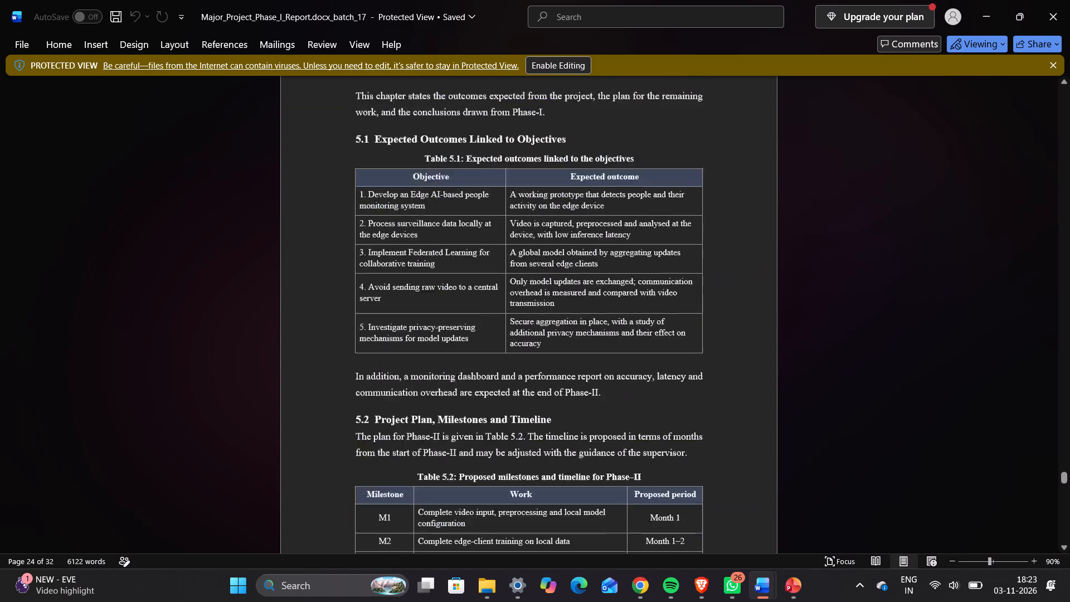
scroll(702, 384, "down", 5)
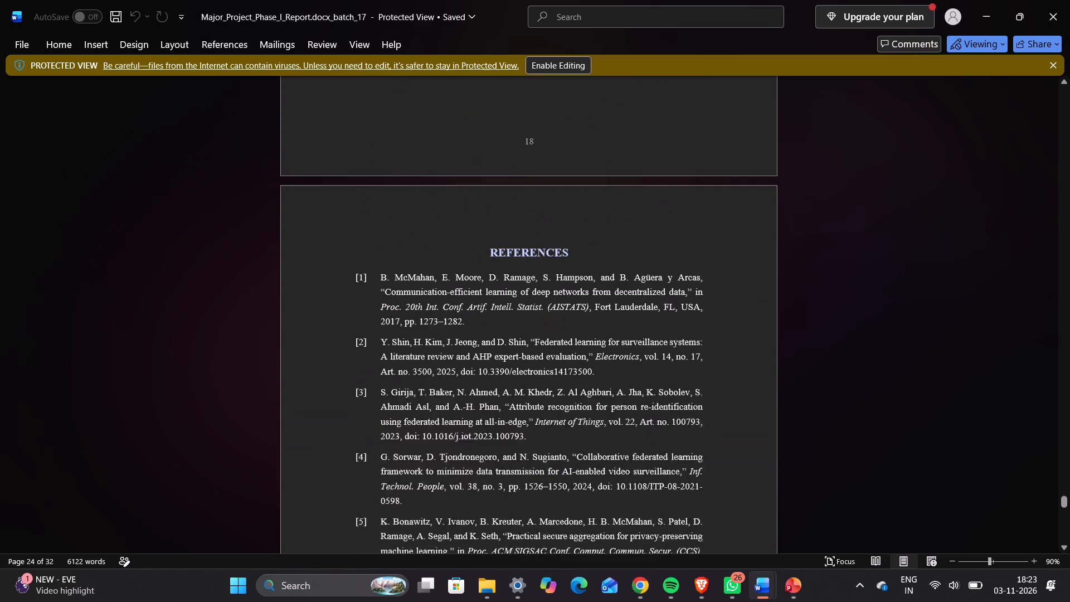
Go back over Chapter 5, checking expected outcomes Table 5.1, milestone Table 5.2, the planned Phase-II work and the conclusions.
scroll(702, 384, "up", 5)
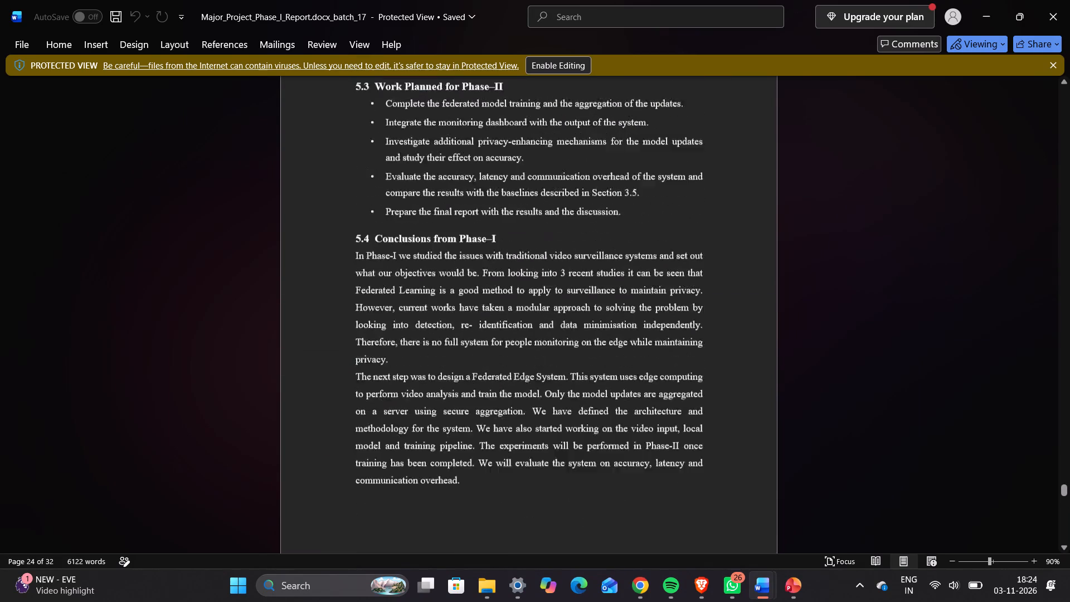
scroll(702, 384, "up", 3)
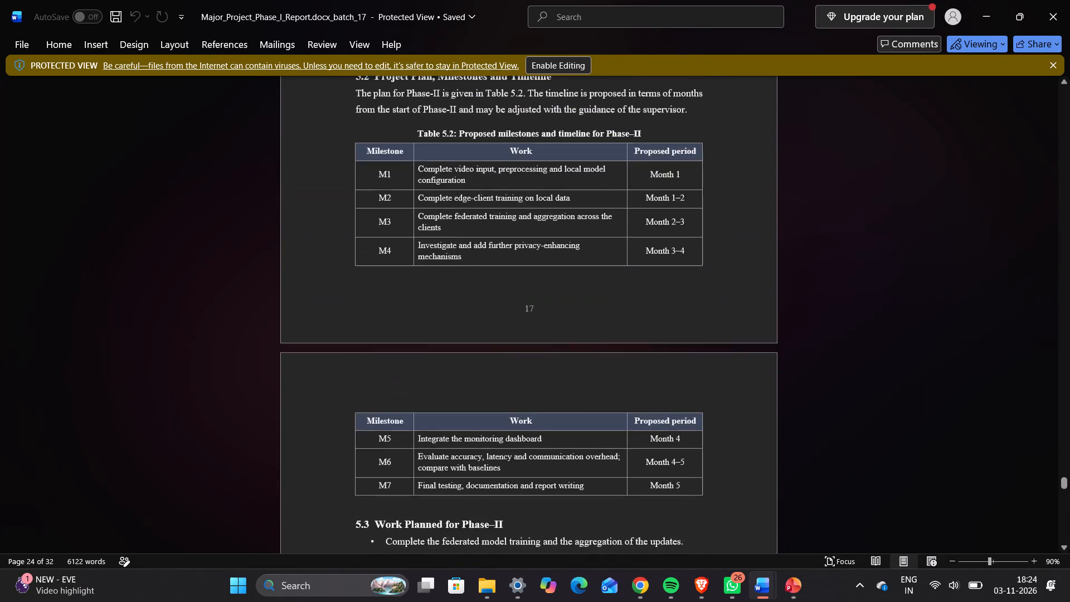
scroll(702, 384, "up", 2)
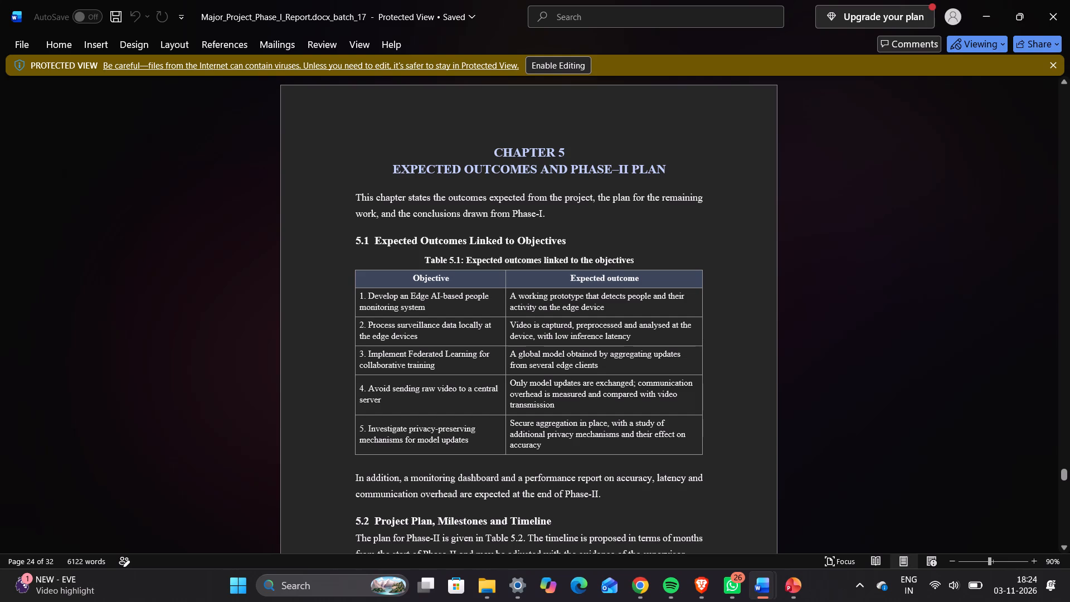
scroll(702, 384, "down", 3)
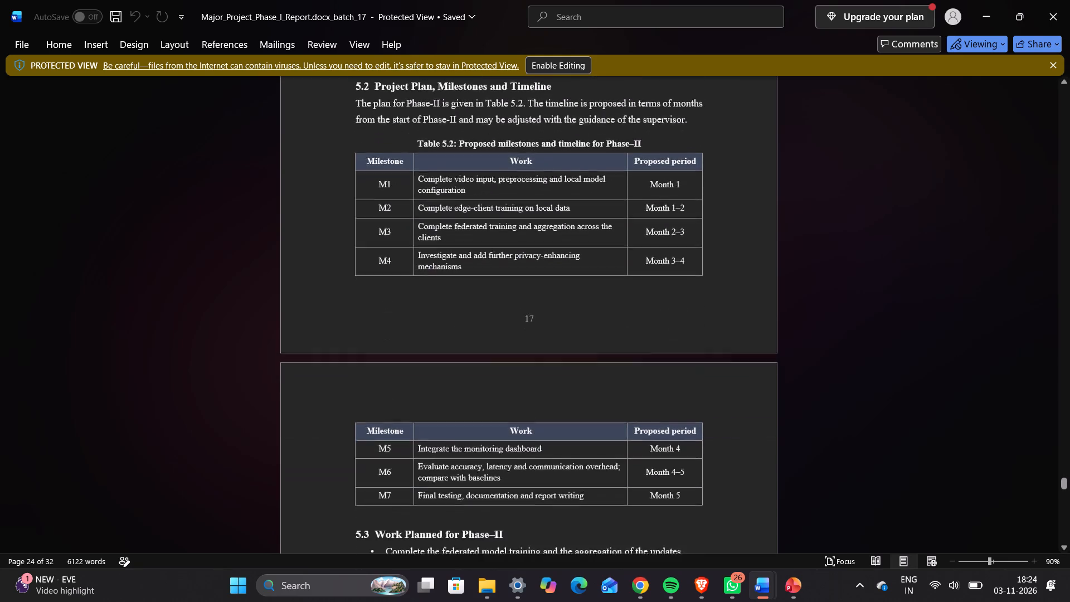
scroll(702, 384, "down", 3)
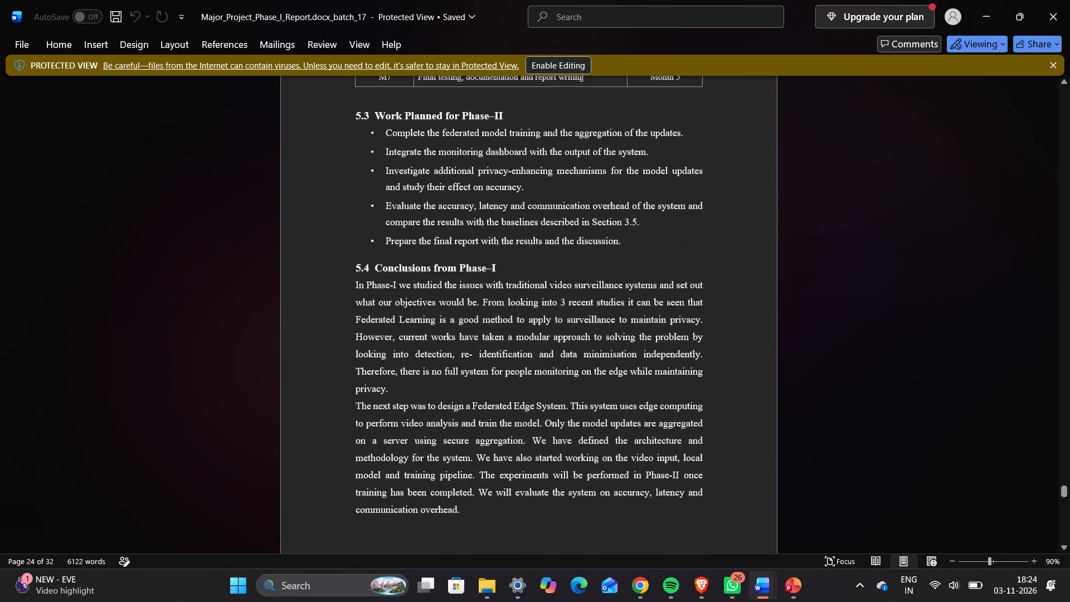
scroll(702, 384, "down", 1)
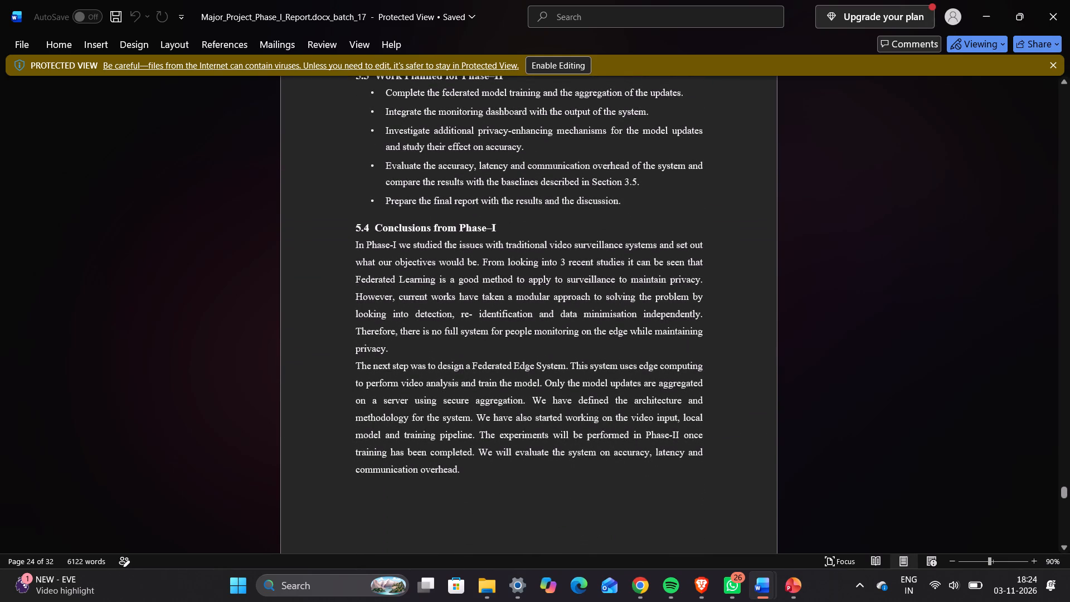
Review the References page, checking entries [1] to [5] and where the appendices begin.
scroll(702, 384, "down", 4)
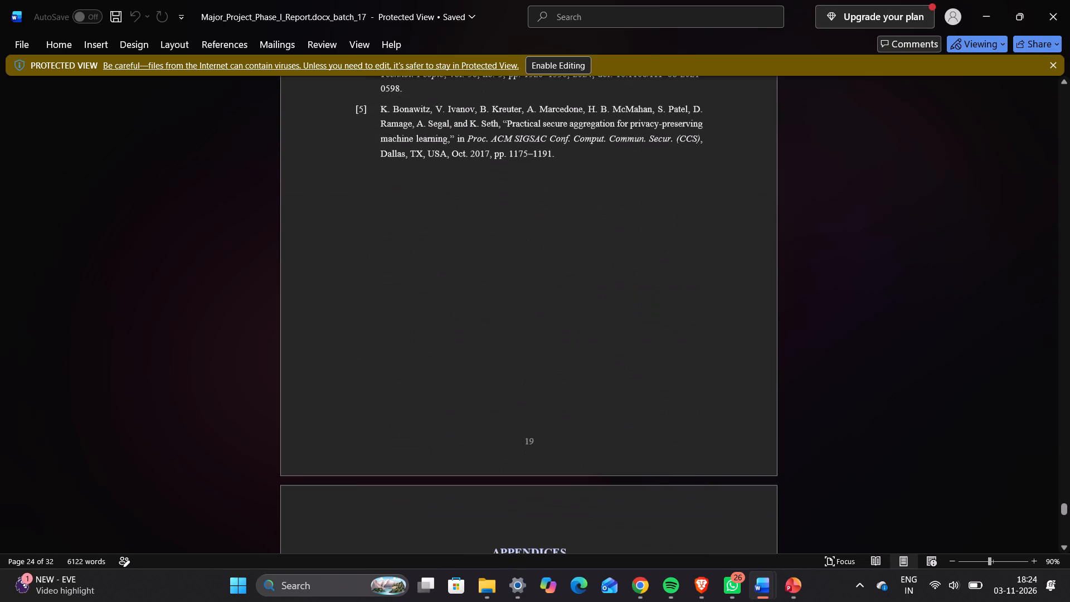
scroll(702, 384, "up", 2)
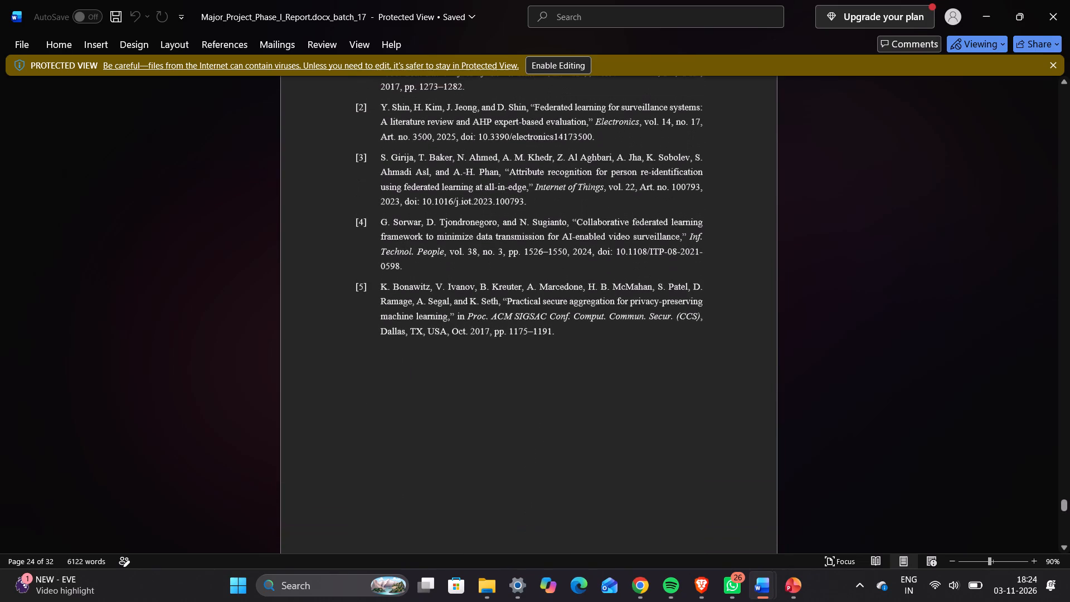
scroll(702, 384, "right", 1)
scroll(702, 384, "up", 1)
scroll(656, 348, "up", 1)
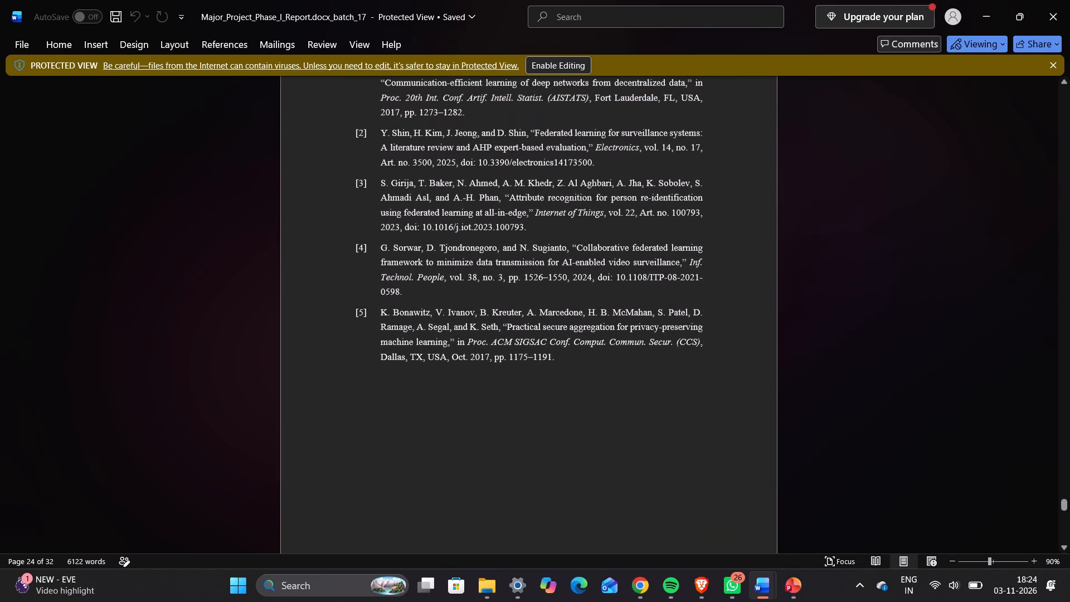
scroll(656, 348, "up", 2)
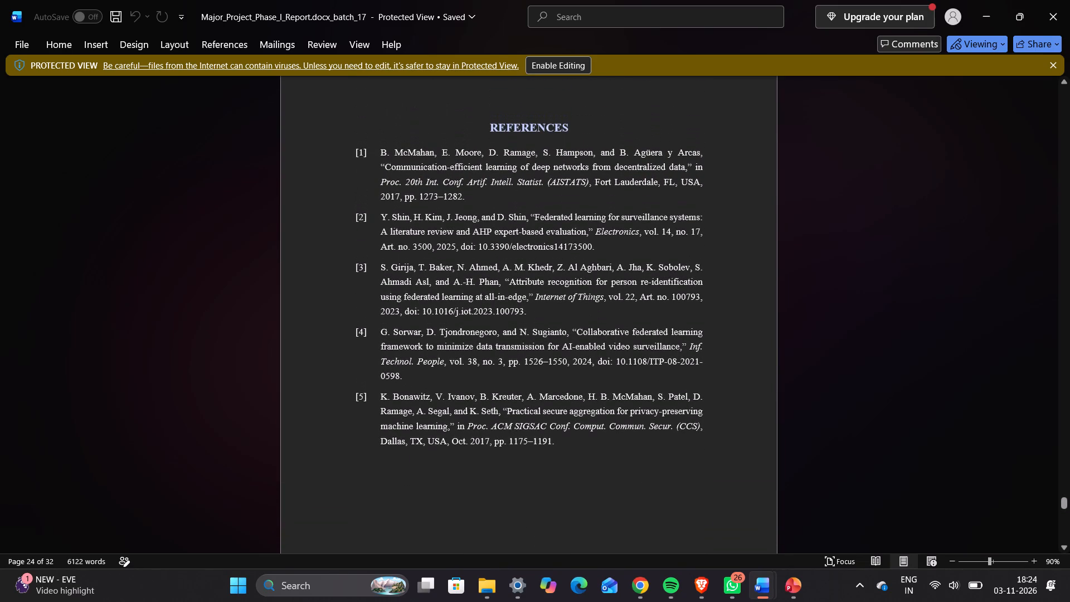
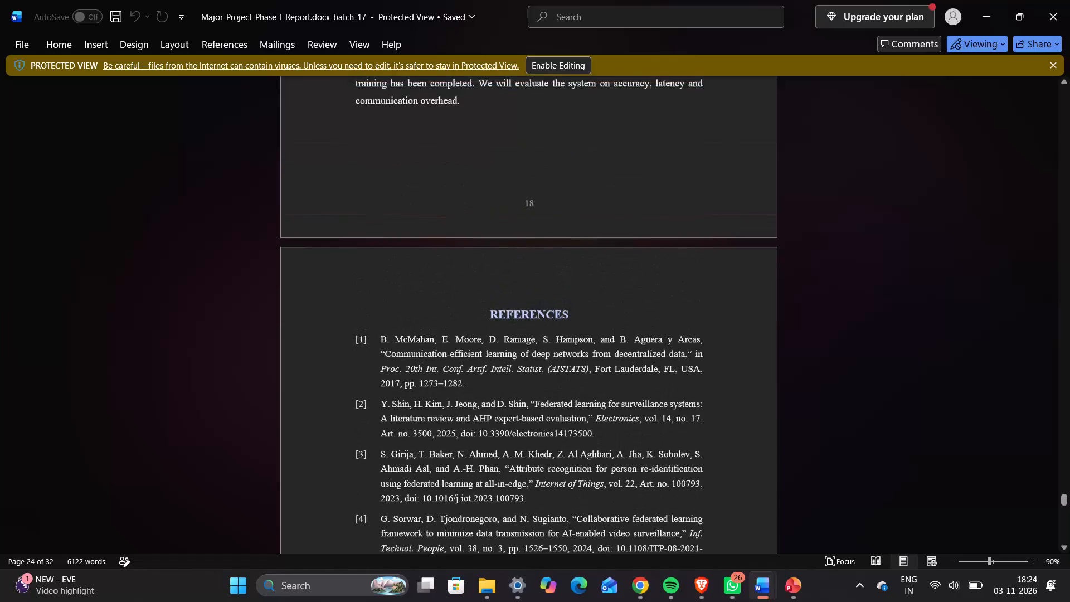
Go back over Chapter 5 from the Phase-I conclusions to its opening, rechecking milestone Table 5.2 and expected outcomes Table 5.1.
scroll(656, 348, "up", 2)
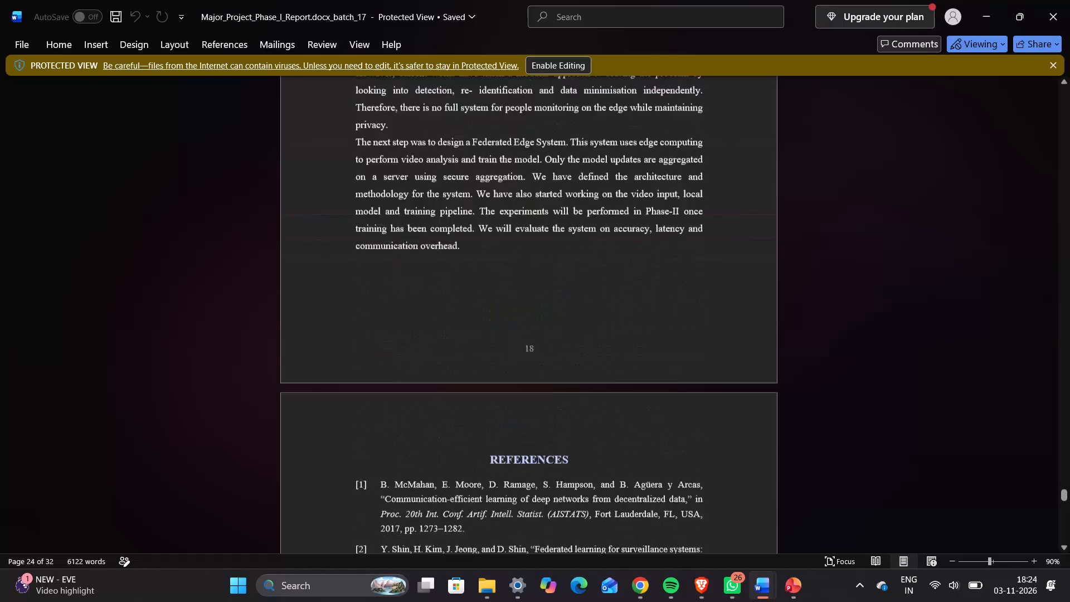
scroll(656, 348, "up", 5)
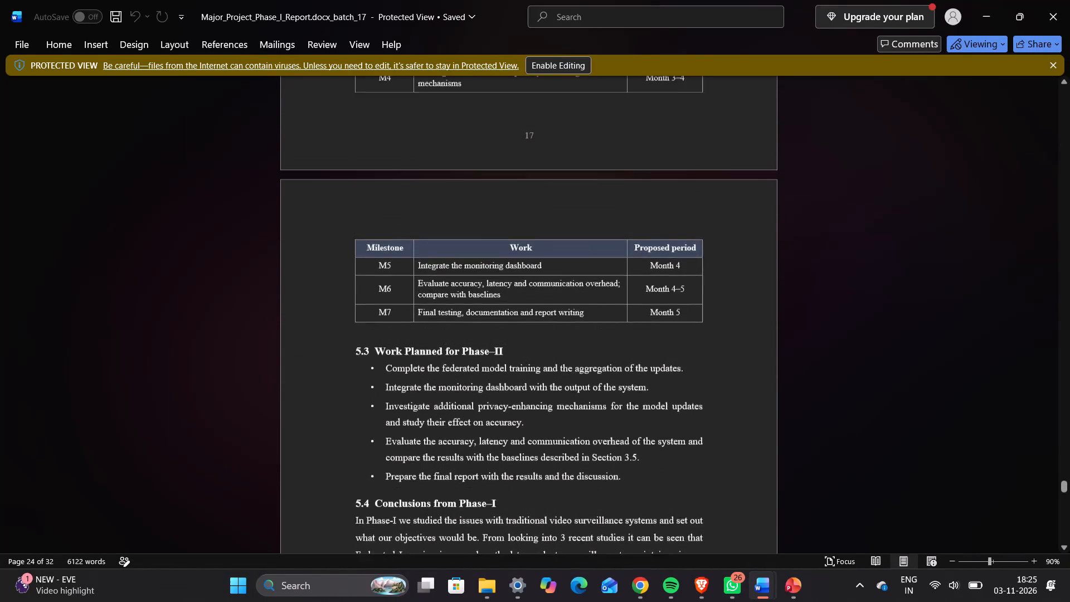
scroll(656, 348, "up", 1)
scroll(656, 348, "down", 1)
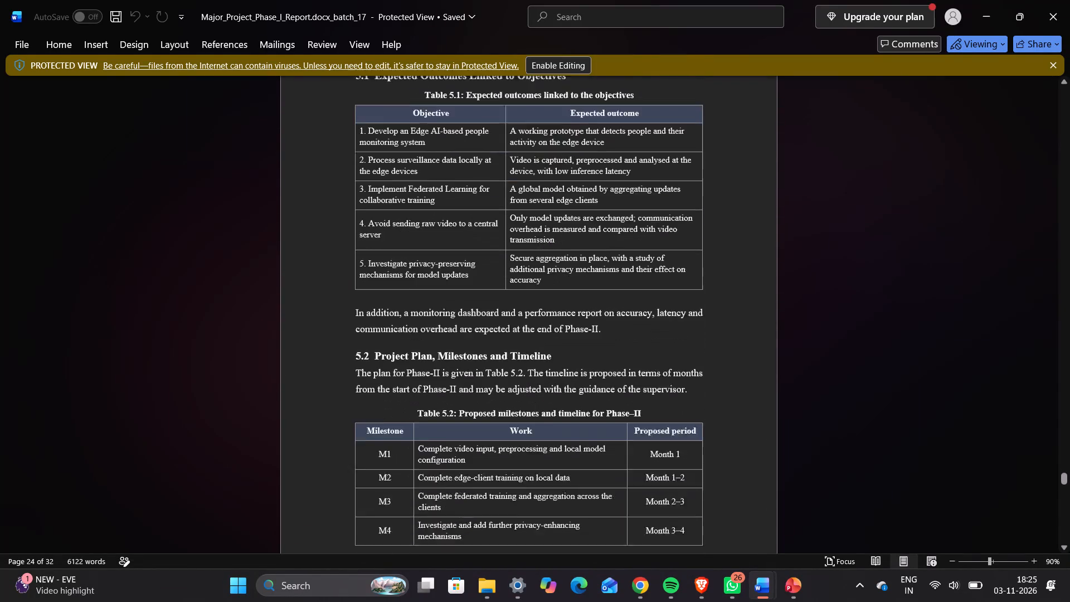
scroll(656, 348, "down", 2)
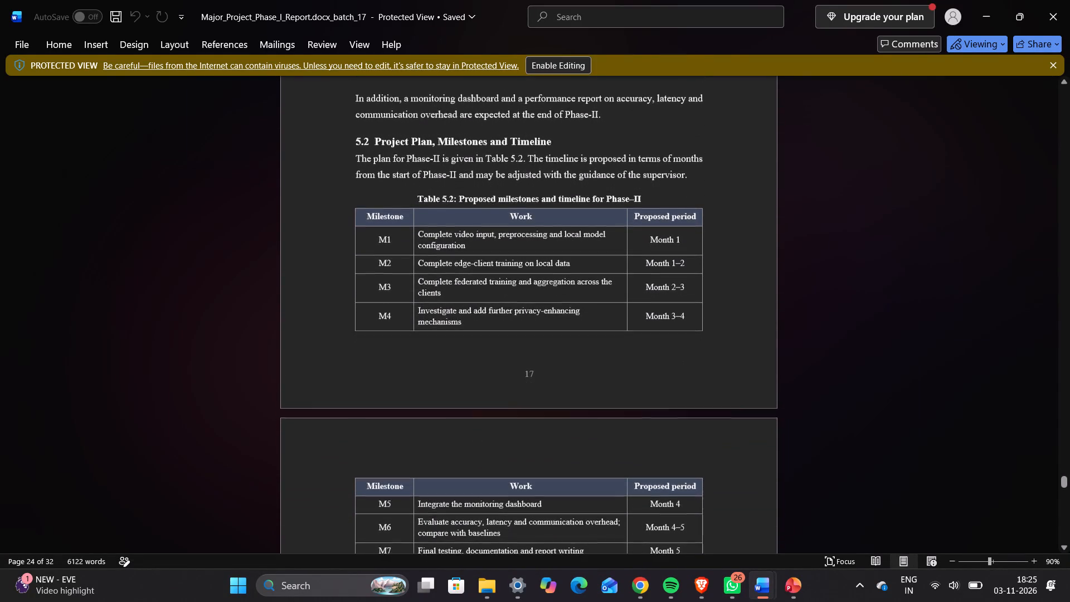
scroll(656, 348, "up", 4)
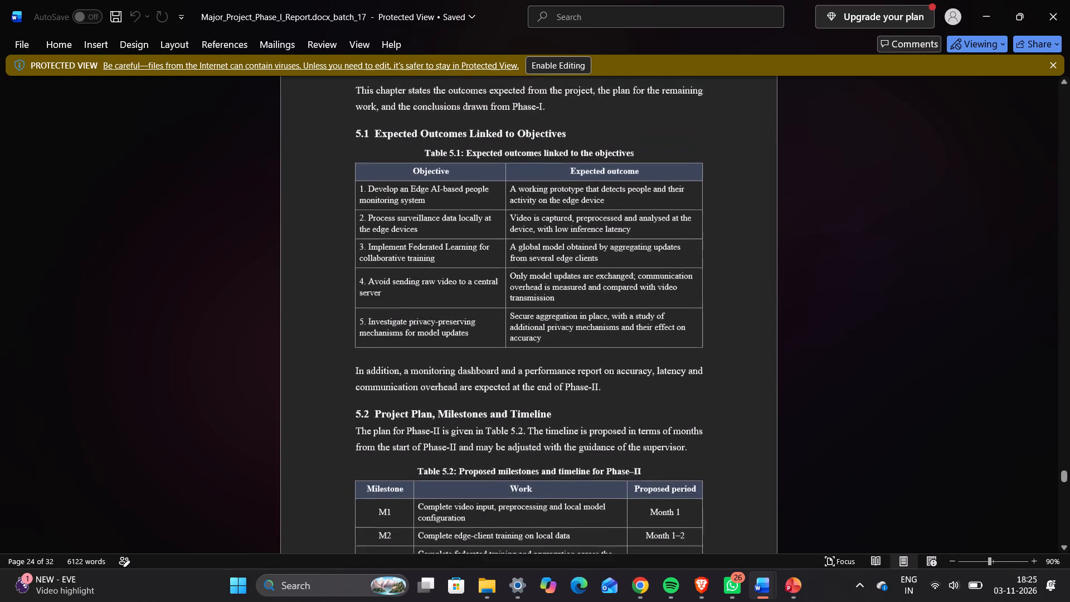
scroll(656, 348, "up", 4)
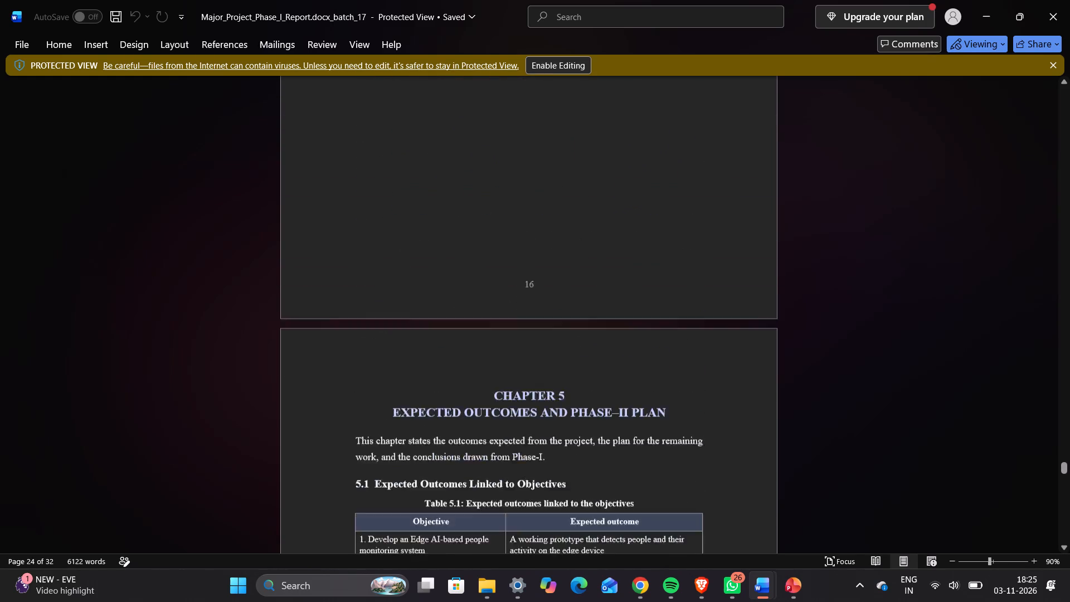
Skim back through sections 4.5 to 4.2 of Chapter 4, including the highlighted placeholder notes and the preliminary design text.
scroll(656, 348, "up", 6)
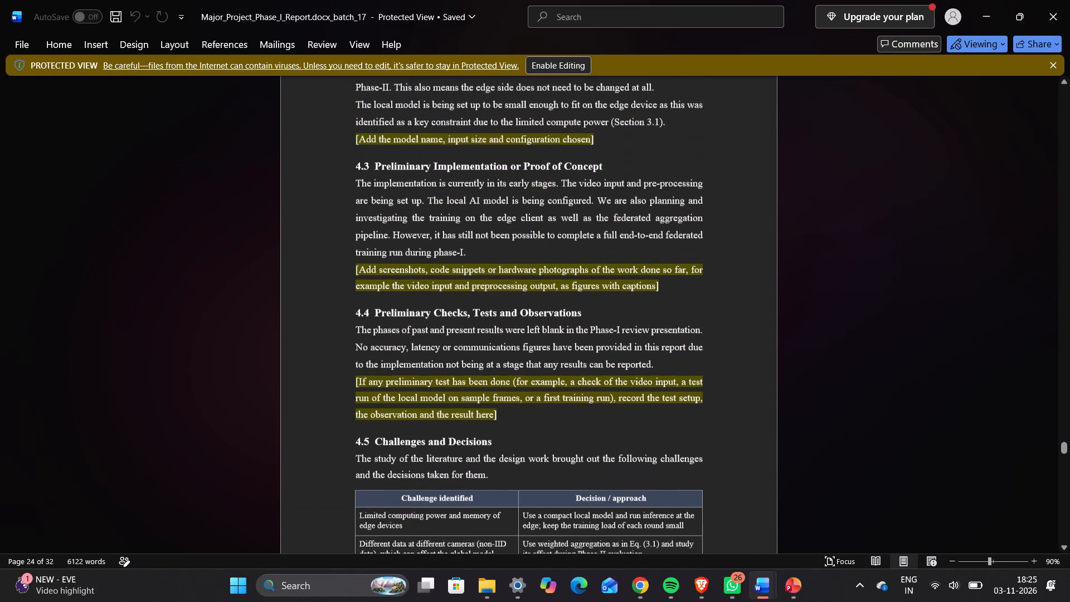
scroll(656, 348, "up", 5)
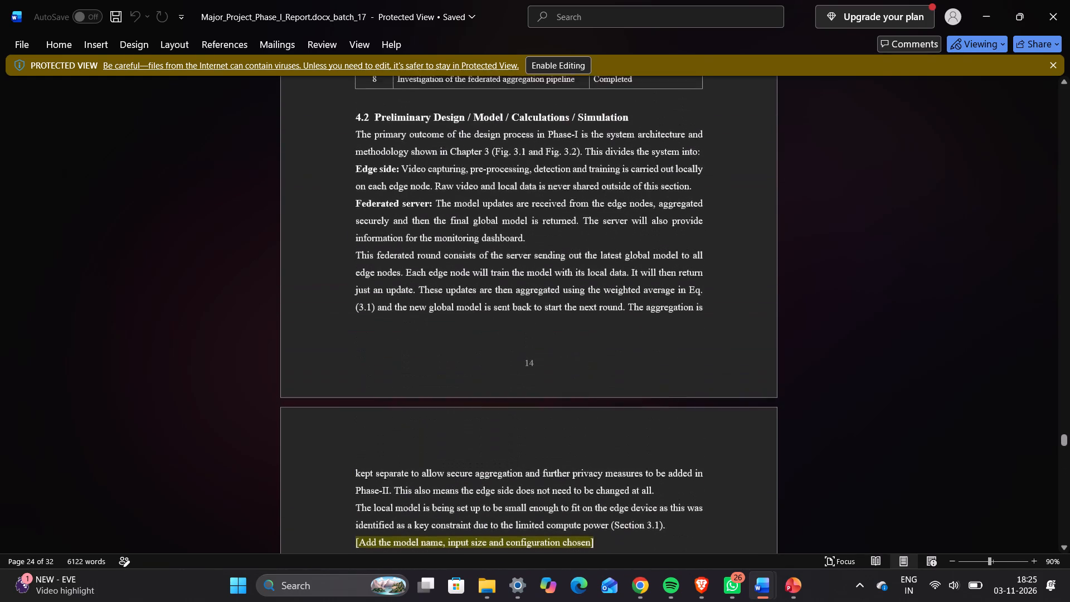
scroll(656, 348, "up", 2)
scroll(656, 348, "down", 1, "ctrl")
Examine the opening page of Chapter 4, focusing on section 4.1 and the activity statuses in Table 4.1.
scroll(656, 348, "up", 1)
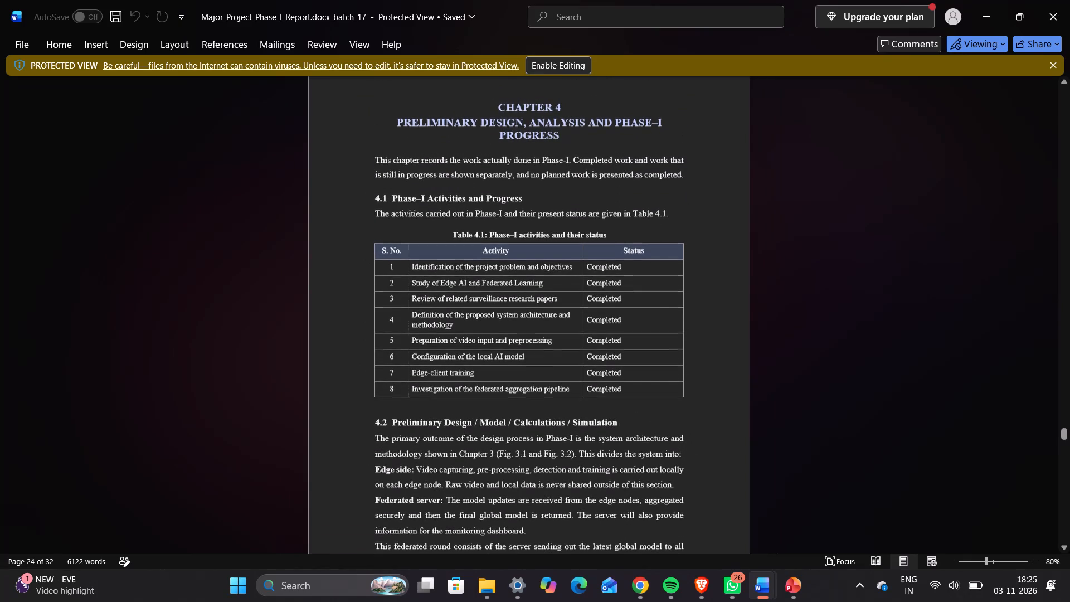
scroll(656, 348, "up", 1)
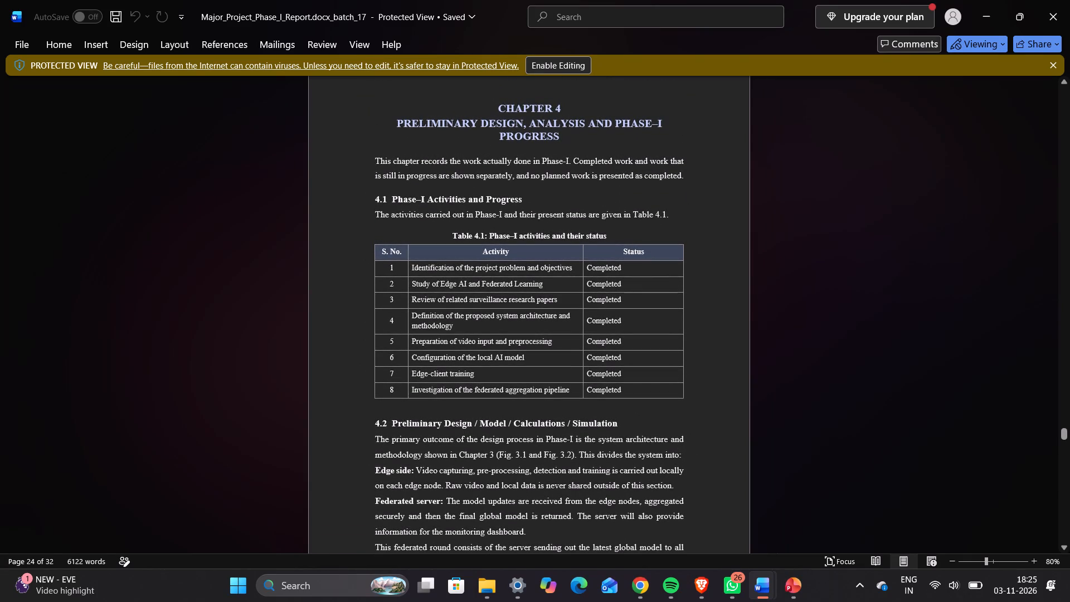
scroll(656, 348, "up", 5)
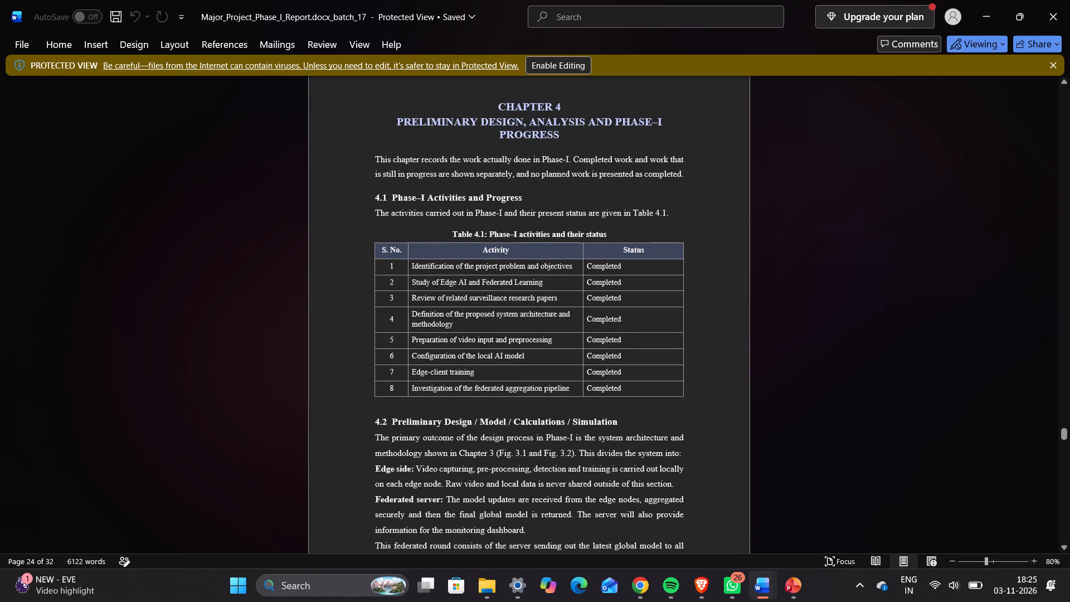
scroll(628, 203, "up", 3)
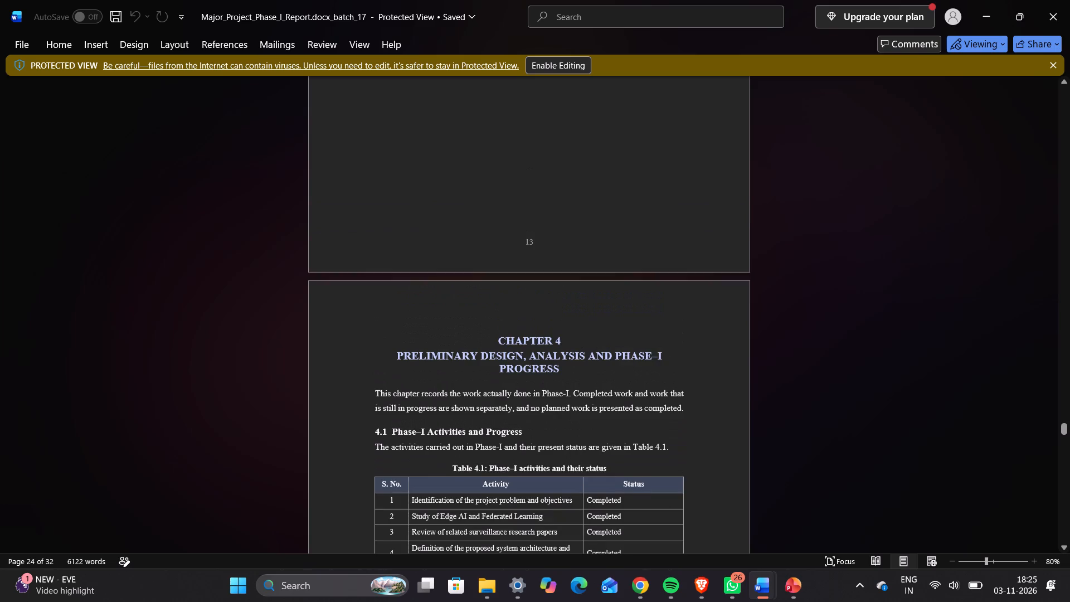
scroll(628, 203, "up", 2)
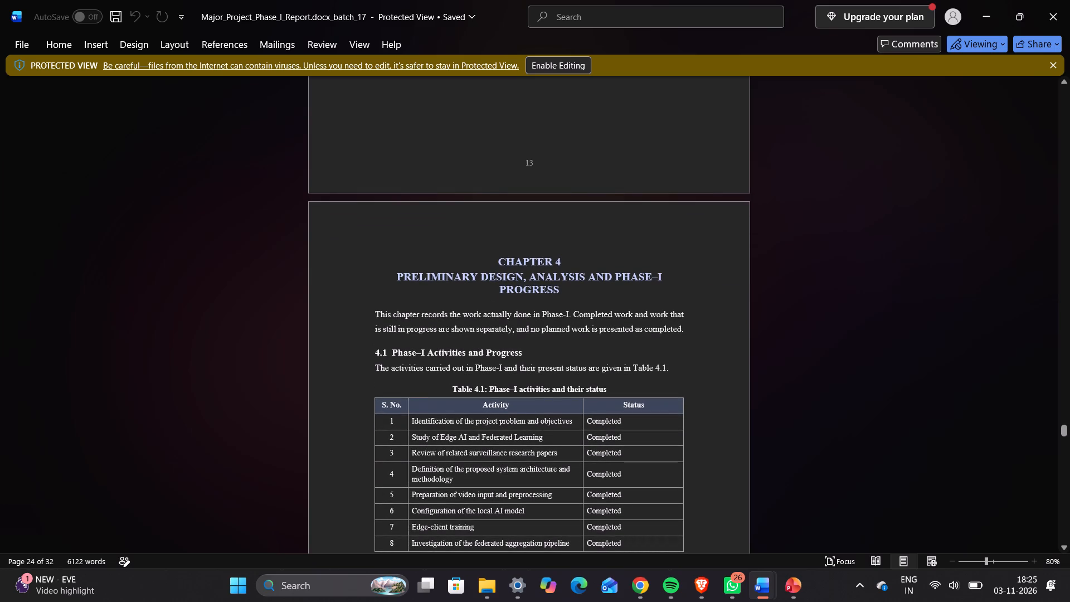
Look back through the later part of Chapter 3, covering the proposed tools, evaluation metrics Table 3.2, and assumptions and benchmarks.
scroll(628, 203, "up", 4)
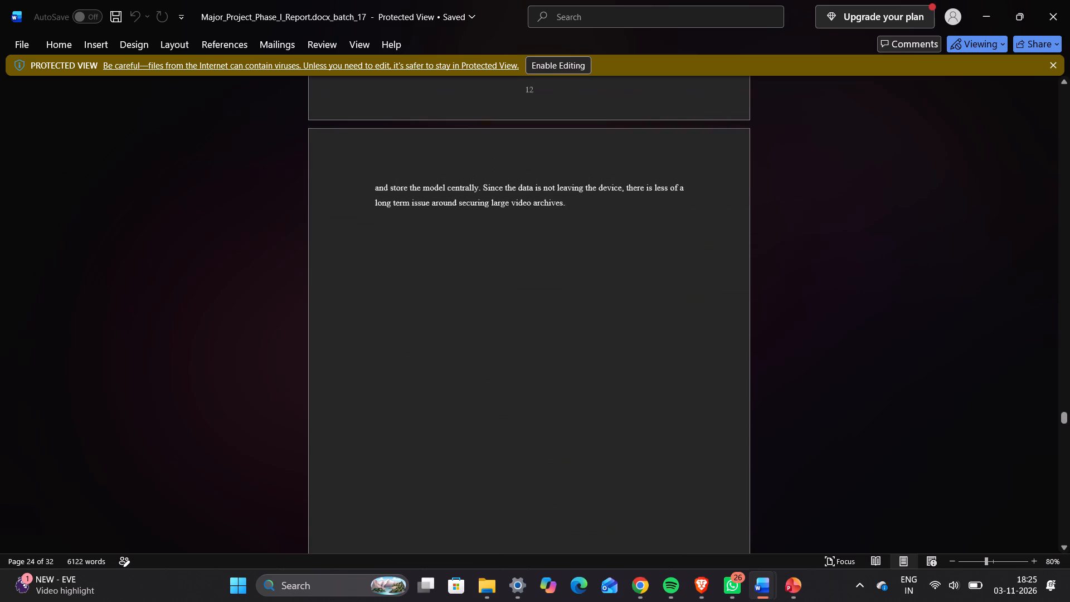
scroll(628, 203, "up", 7)
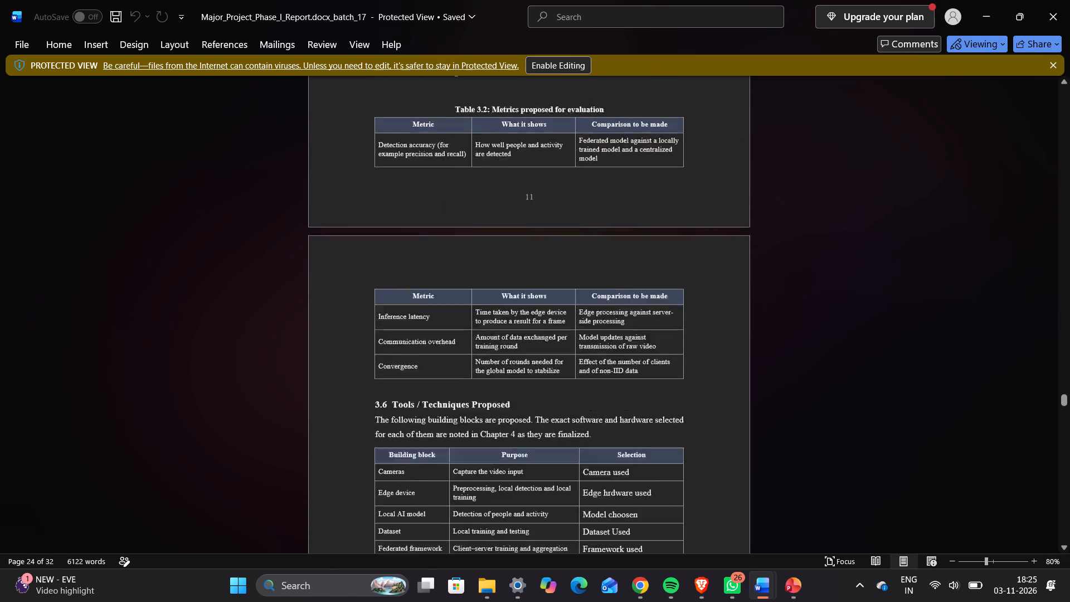
scroll(628, 203, "up", 6)
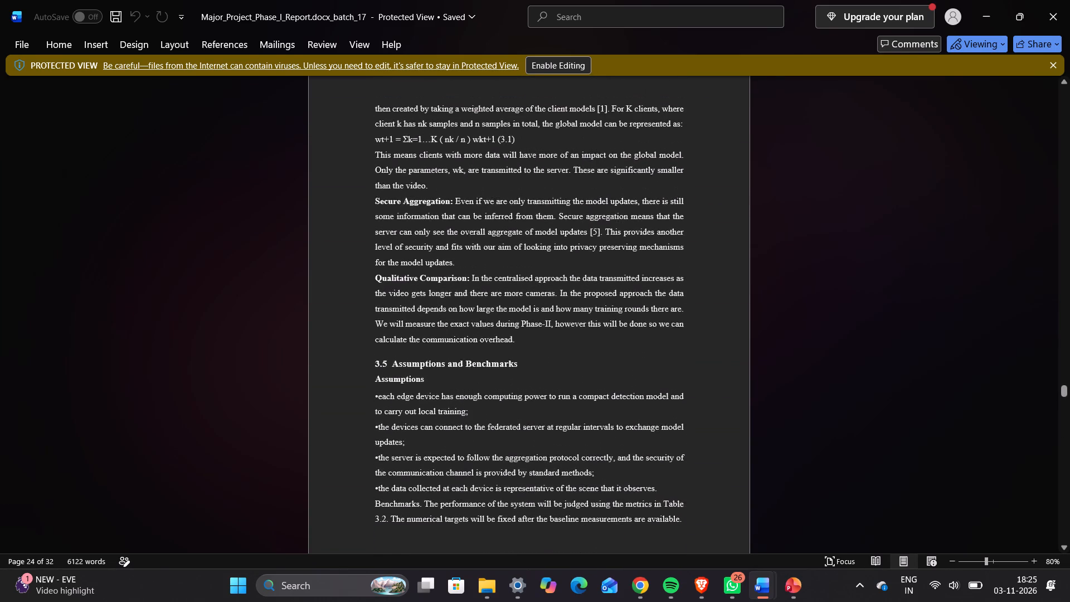
Review sections 3.4 to 3.2, checking architecture Fig. 3.2, workflow Fig. 3.1, the methodology steps and comparison Table 3.1.
scroll(628, 203, "up", 6)
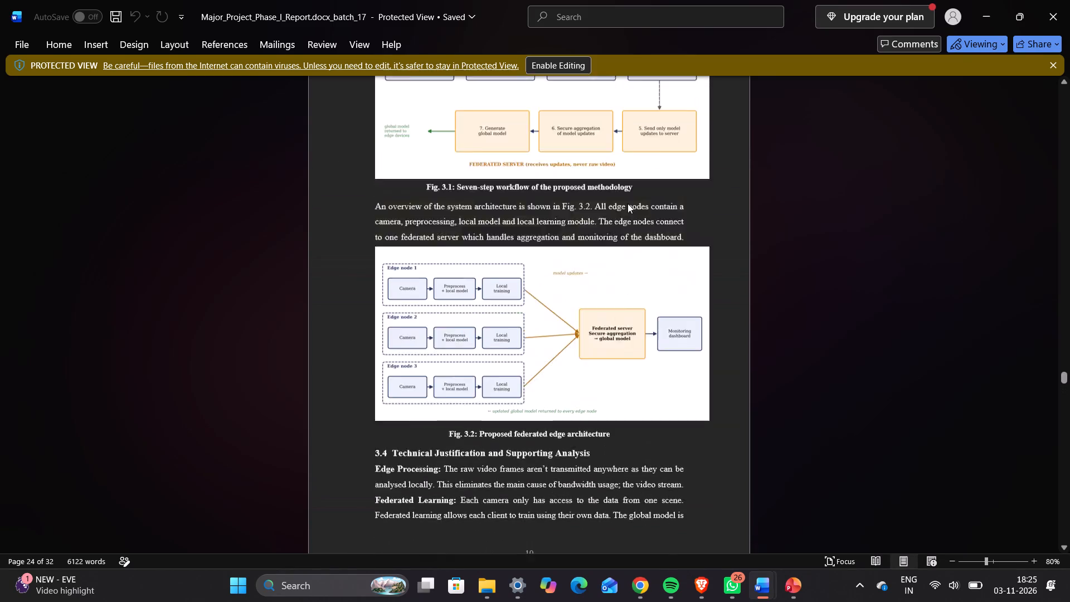
scroll(628, 203, "up", 6)
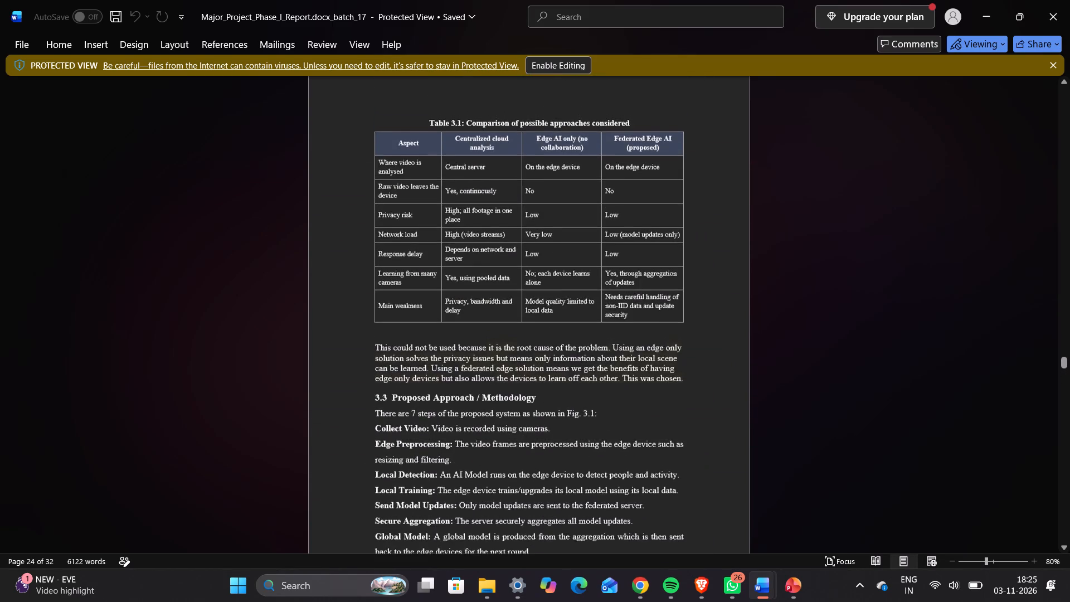
scroll(628, 203, "up", 2)
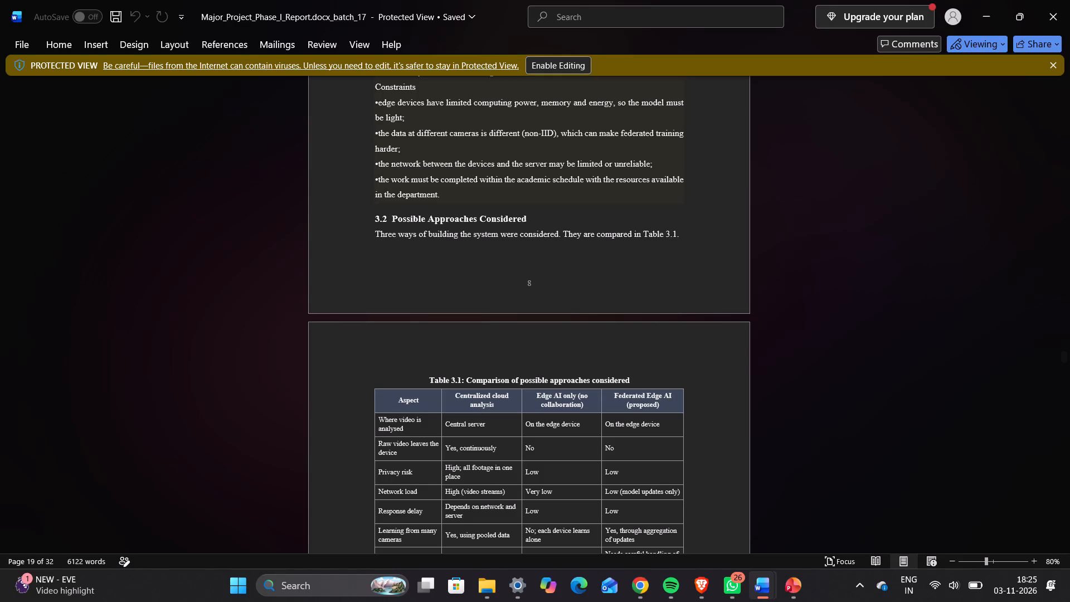
Read the Chapter 3 introduction and section 3.1, checking the functional requirements, non-functional requirements and constraints.
scroll(628, 203, "up", 3)
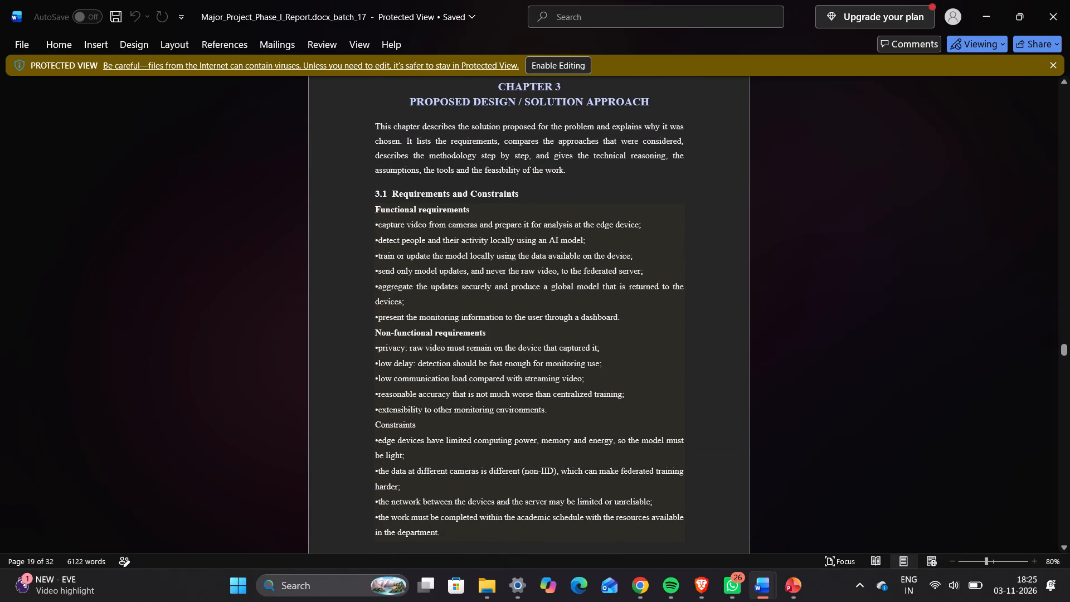
left_click(599, 135)
left_click(523, 224)
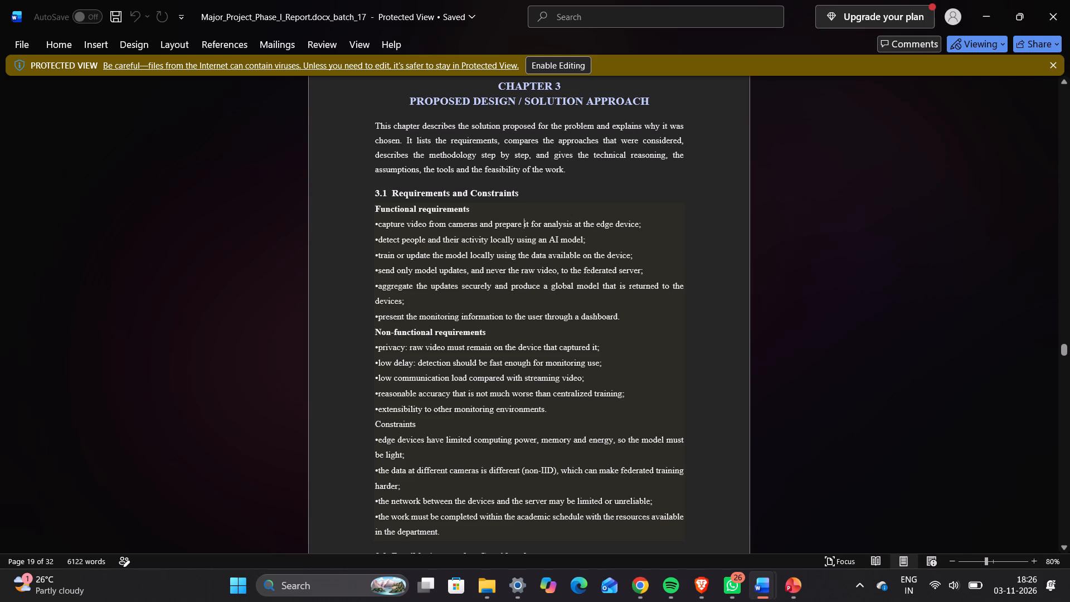
scroll(575, 207, "down", 1)
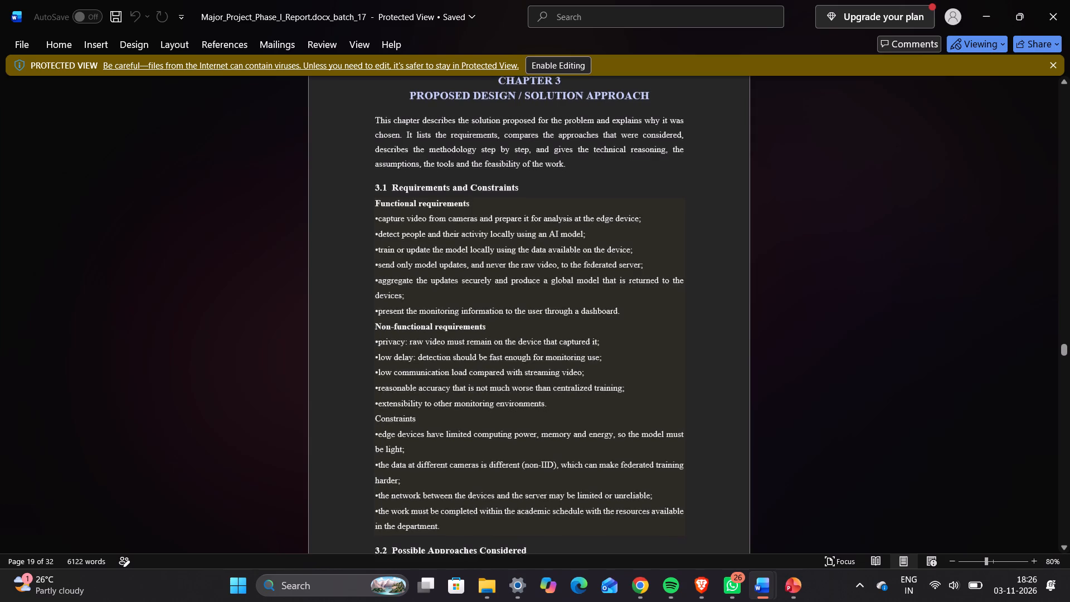
scroll(575, 207, "down", 1)
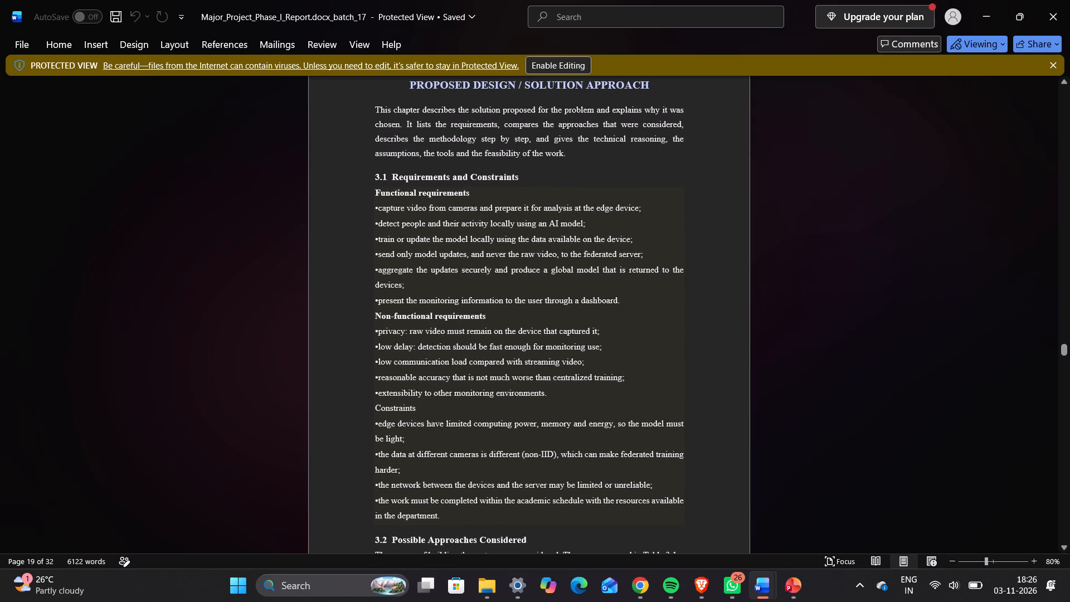
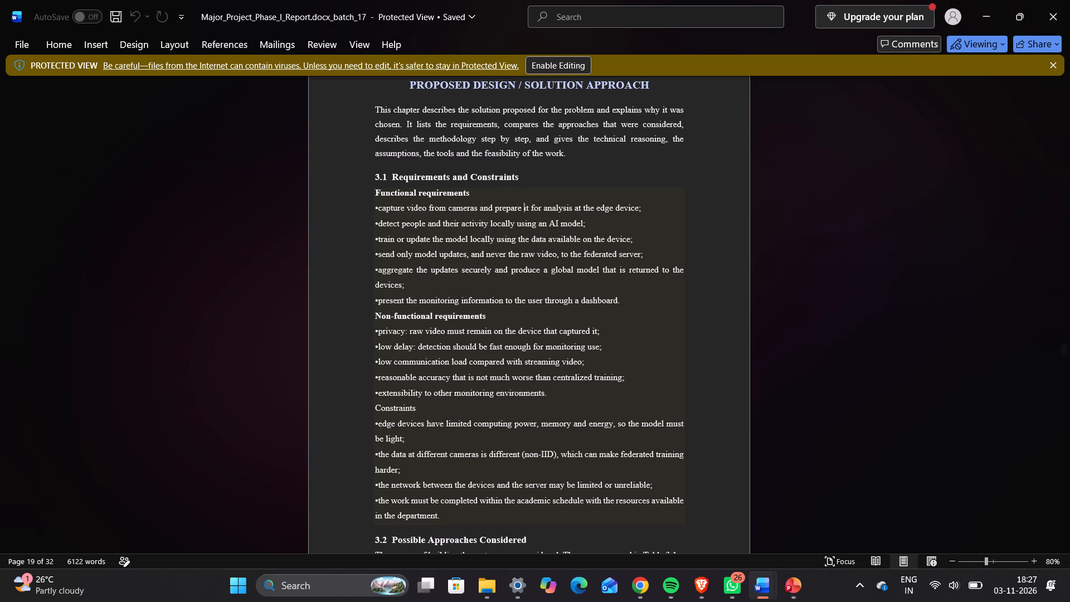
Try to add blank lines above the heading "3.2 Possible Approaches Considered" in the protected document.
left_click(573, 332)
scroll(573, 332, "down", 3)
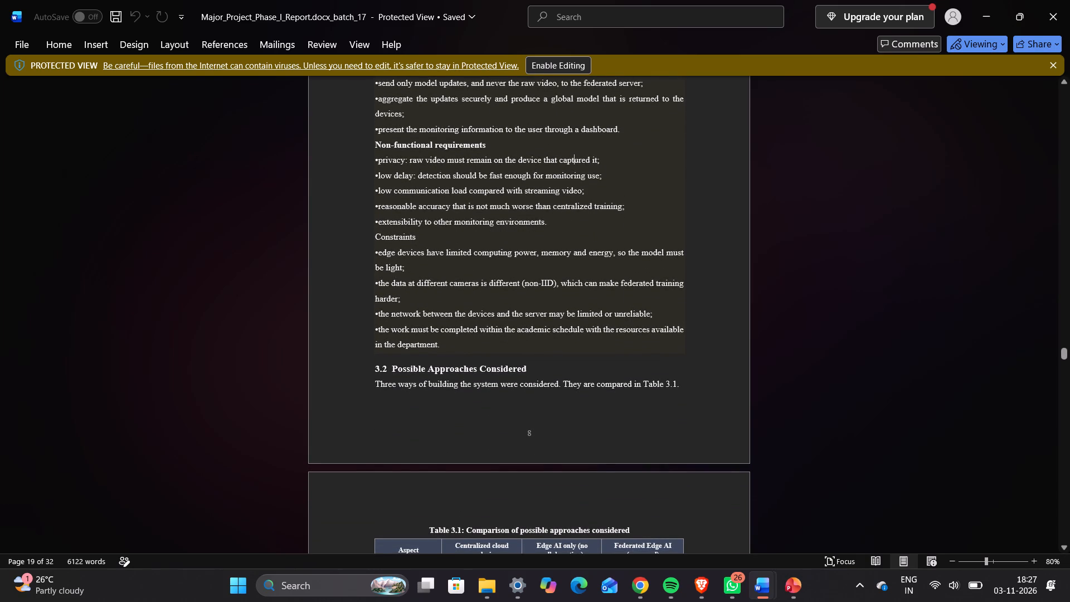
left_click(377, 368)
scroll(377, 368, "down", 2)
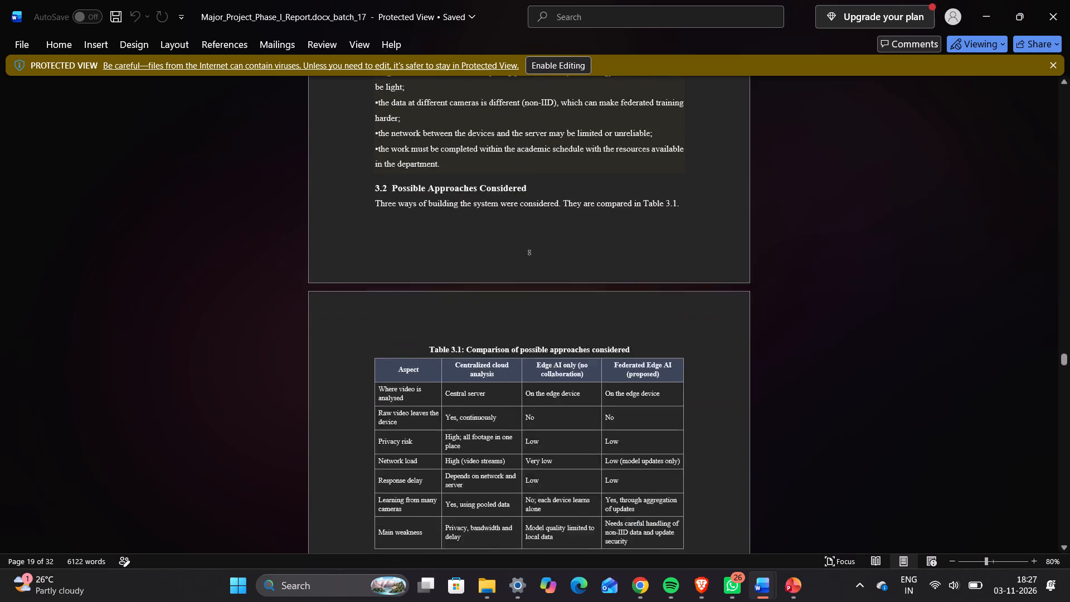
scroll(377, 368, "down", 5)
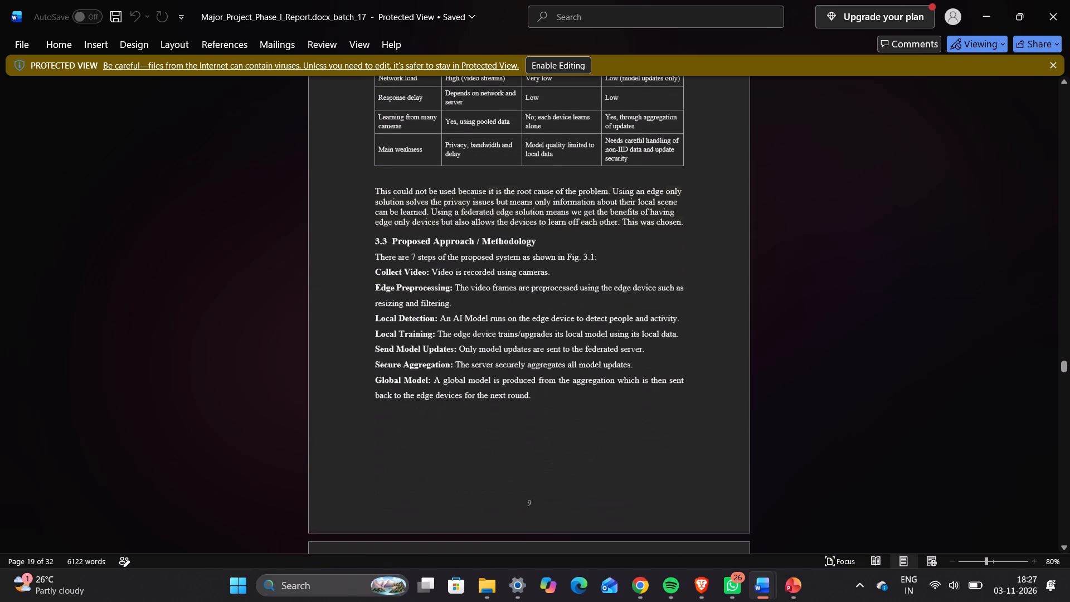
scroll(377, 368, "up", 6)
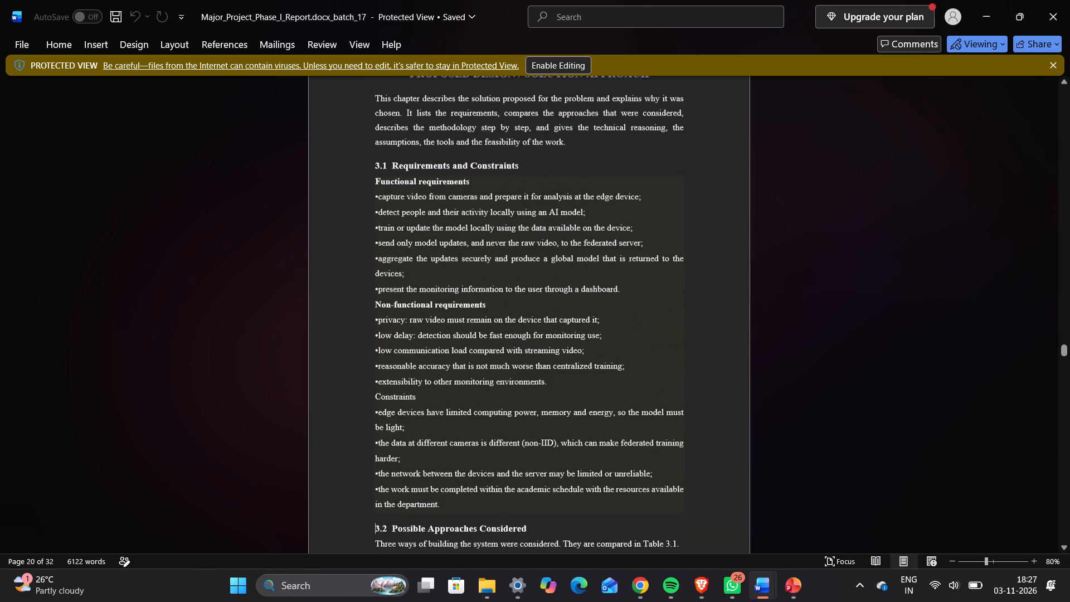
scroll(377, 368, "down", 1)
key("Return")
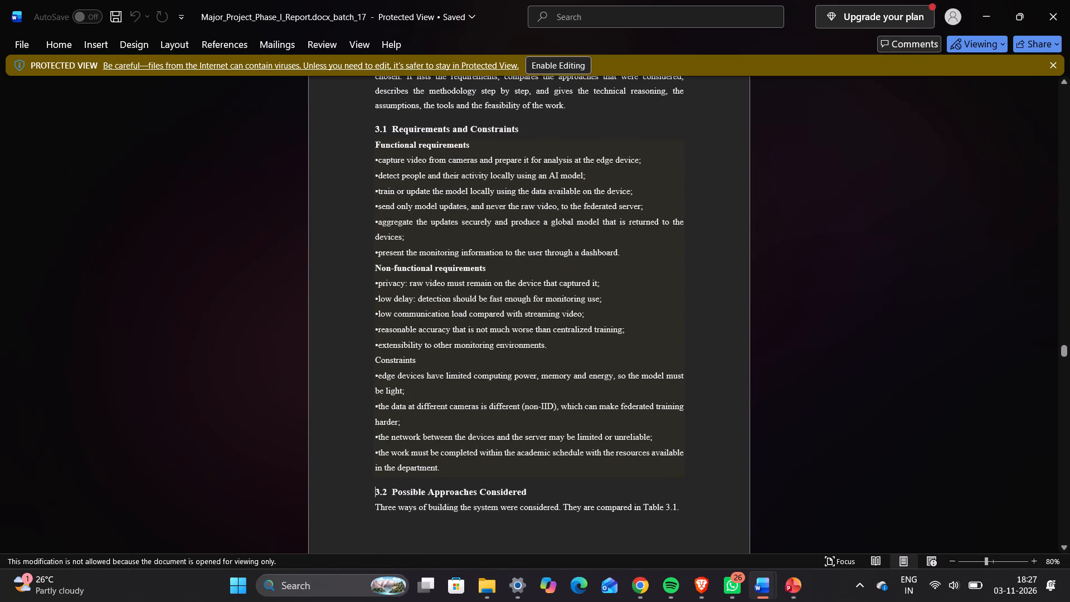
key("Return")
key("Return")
Enable editing for the protected report.
left_click(558, 64)
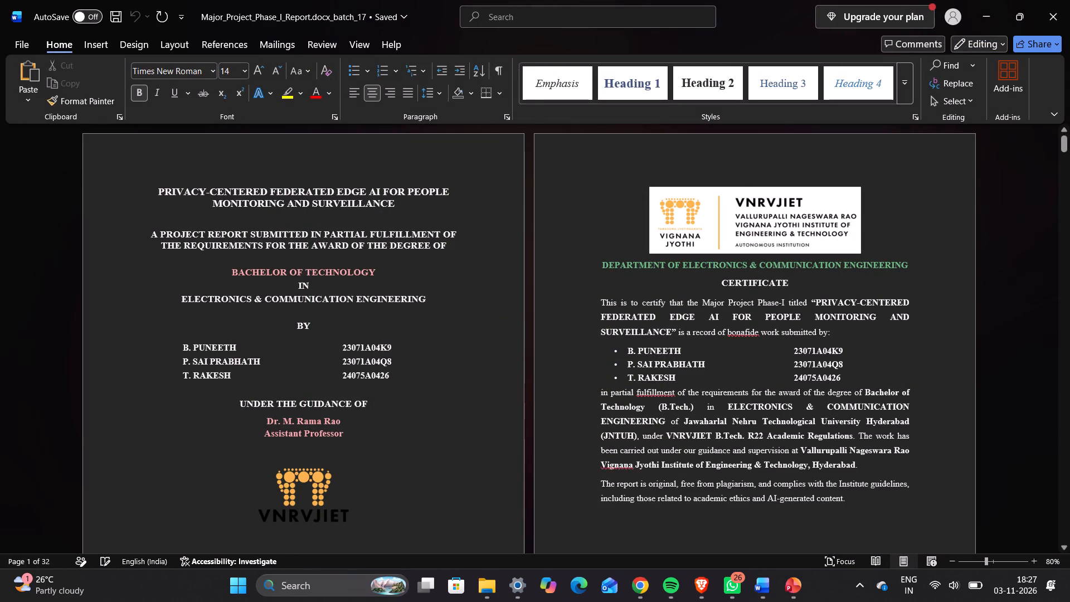
Insert two blank lines before the heading "3.2 Possible Approaches Considered" in Chapter 3.
scroll(468, 341, "down", 8)
scroll(468, 341, "up", 1, "ctrl")
scroll(468, 341, "down", 2)
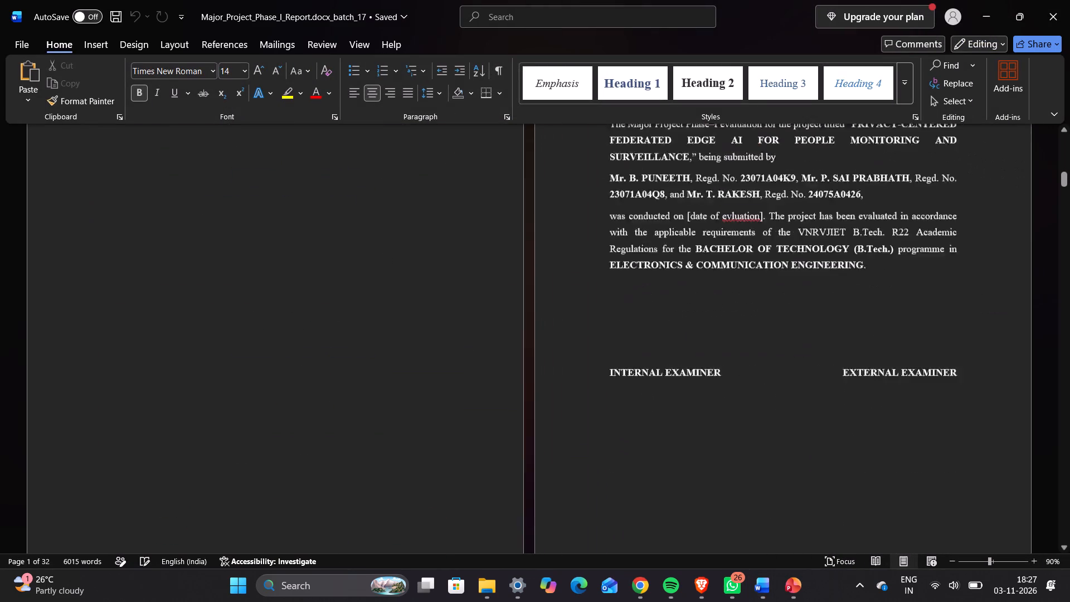
scroll(468, 341, "down", 16)
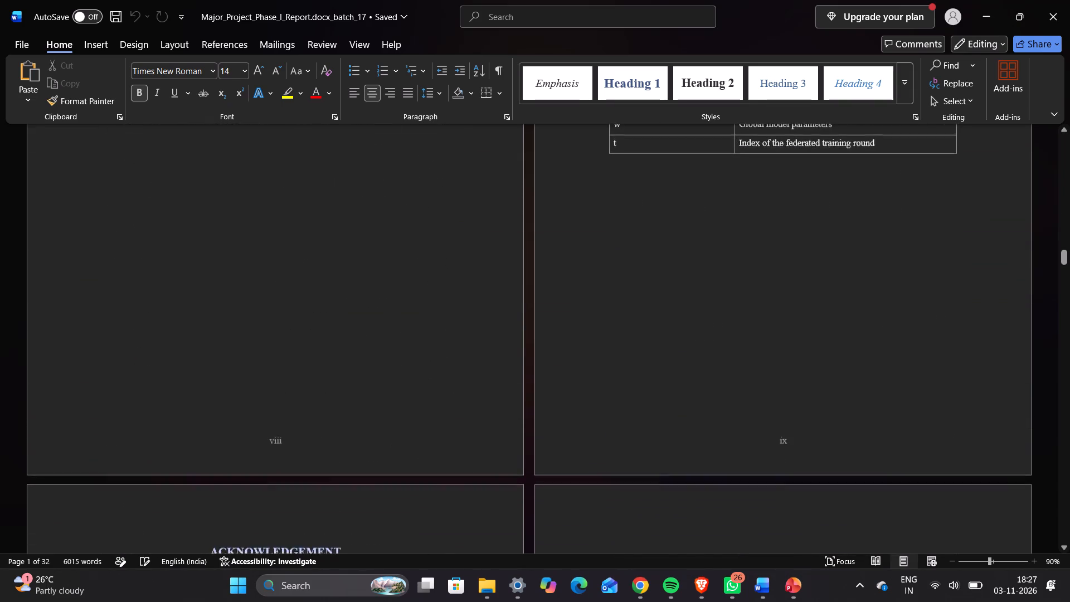
scroll(468, 341, "down", 13)
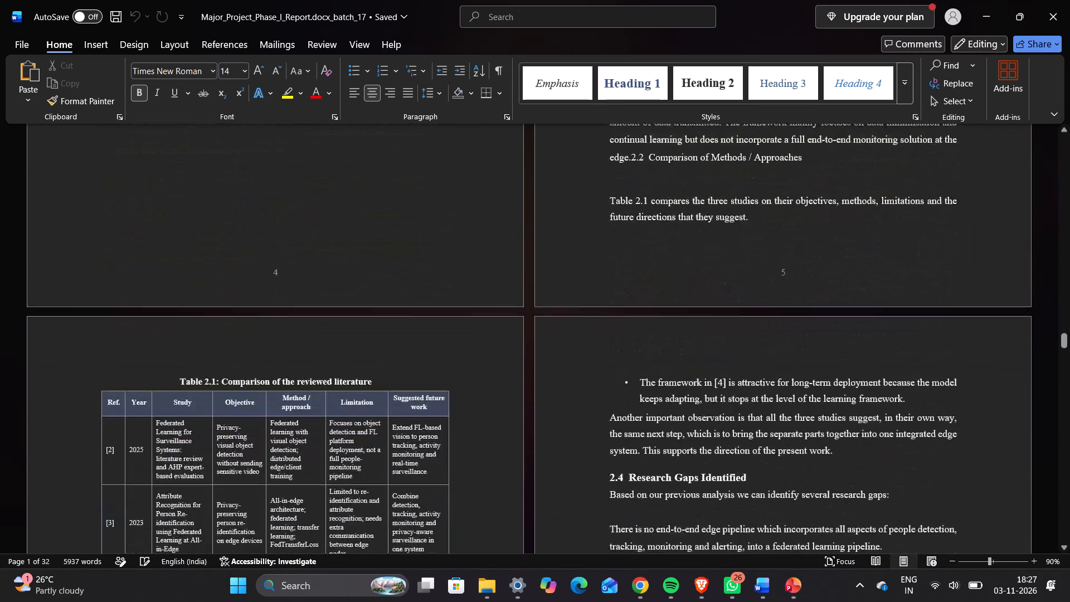
scroll(468, 341, "down", 8)
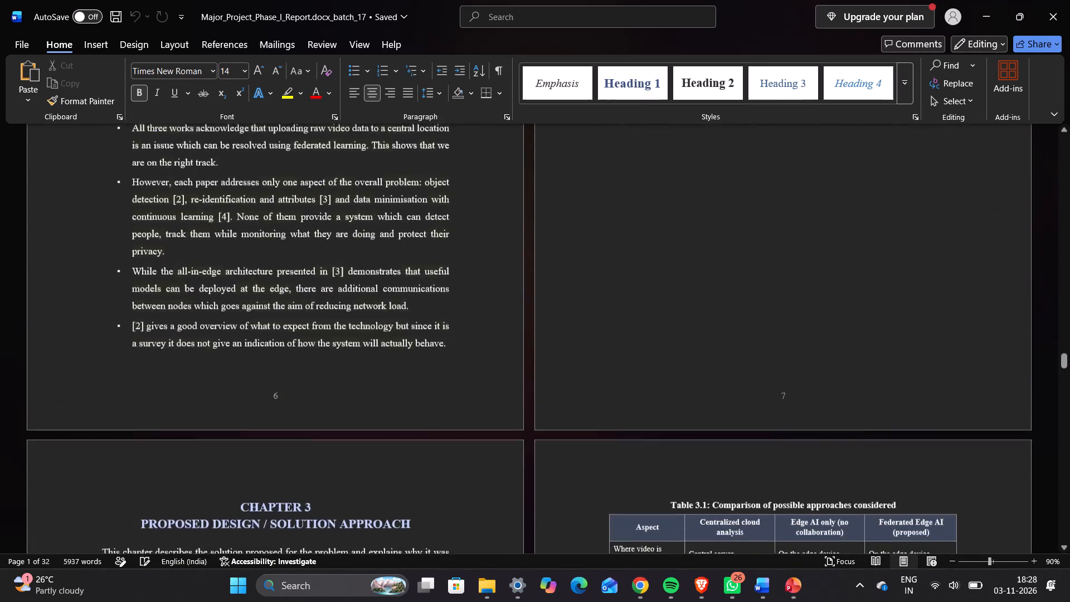
scroll(468, 341, "down", 3)
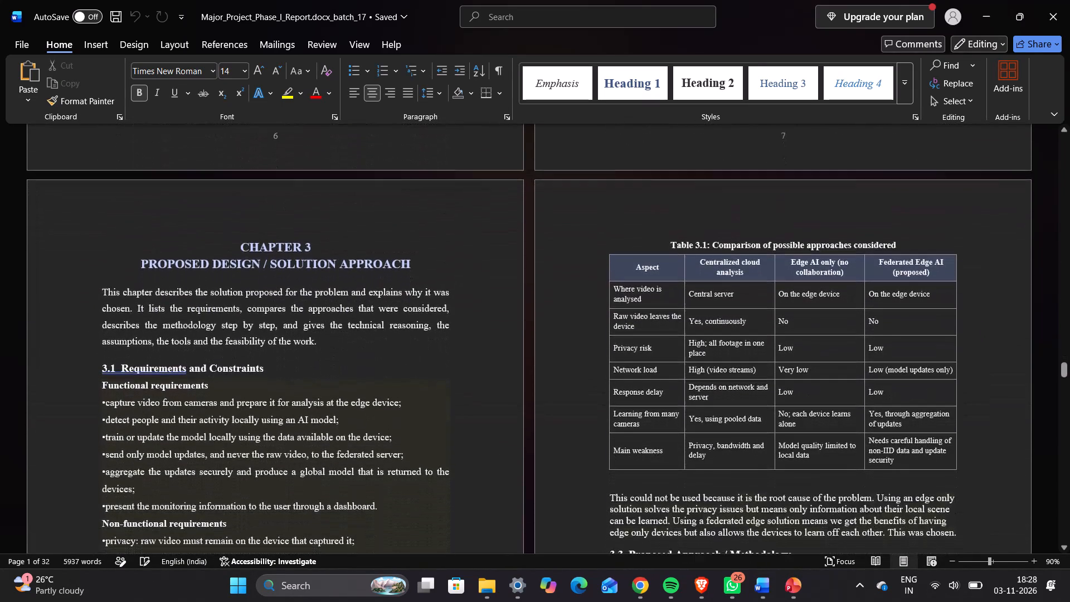
scroll(468, 341, "down", 3)
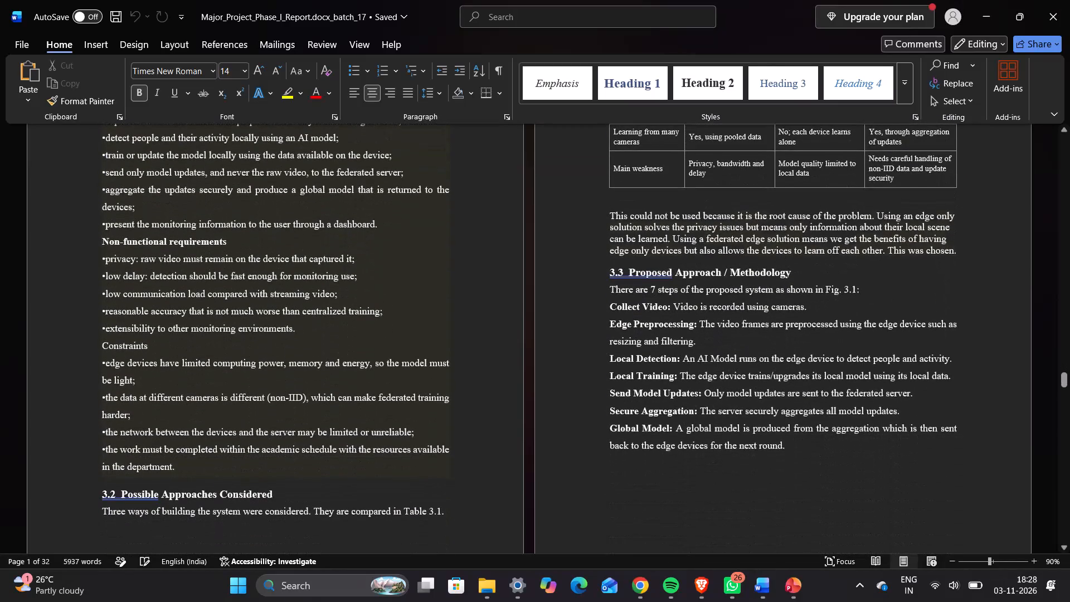
left_click(110, 492)
key("Left")
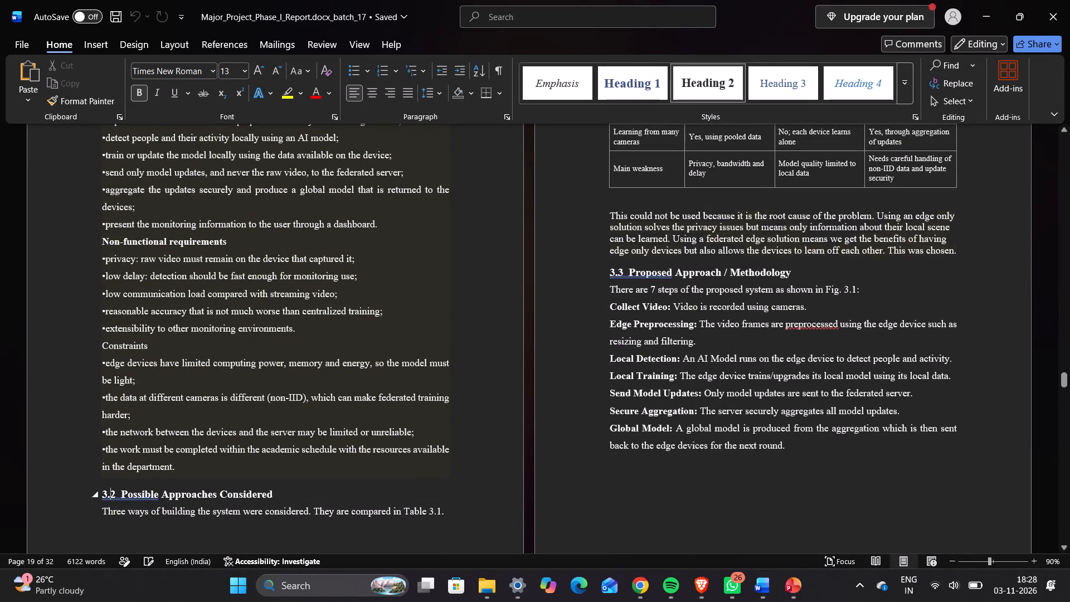
key("Left")
key("Return")
key("Return")
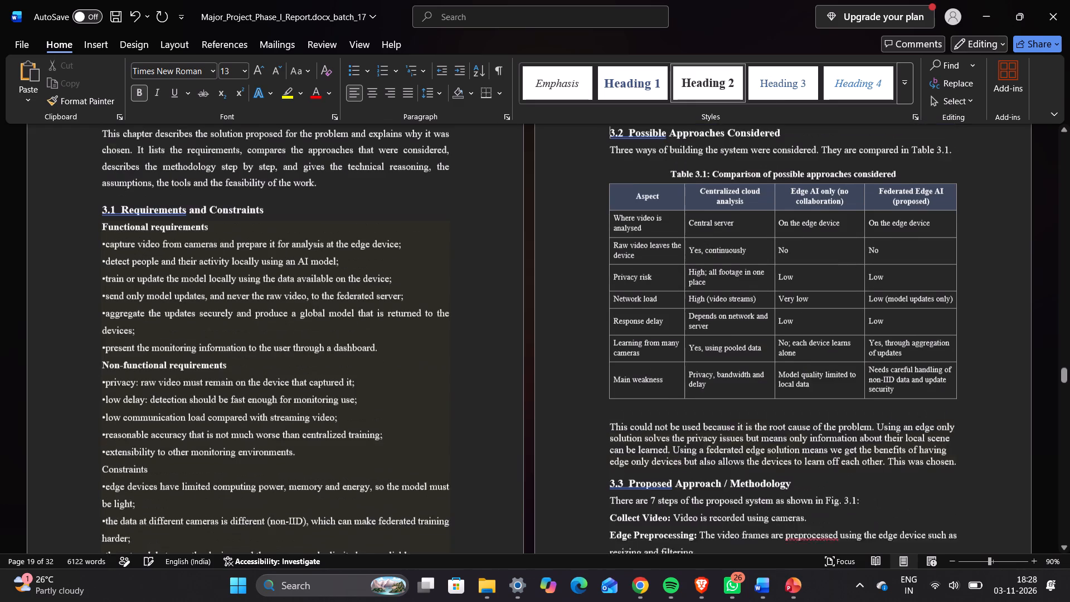
Check the page layout around sections 3.1 to 3.3, including Table 3.1 and the preceding end of Chapter 2.
scroll(293, 514, "down", 1)
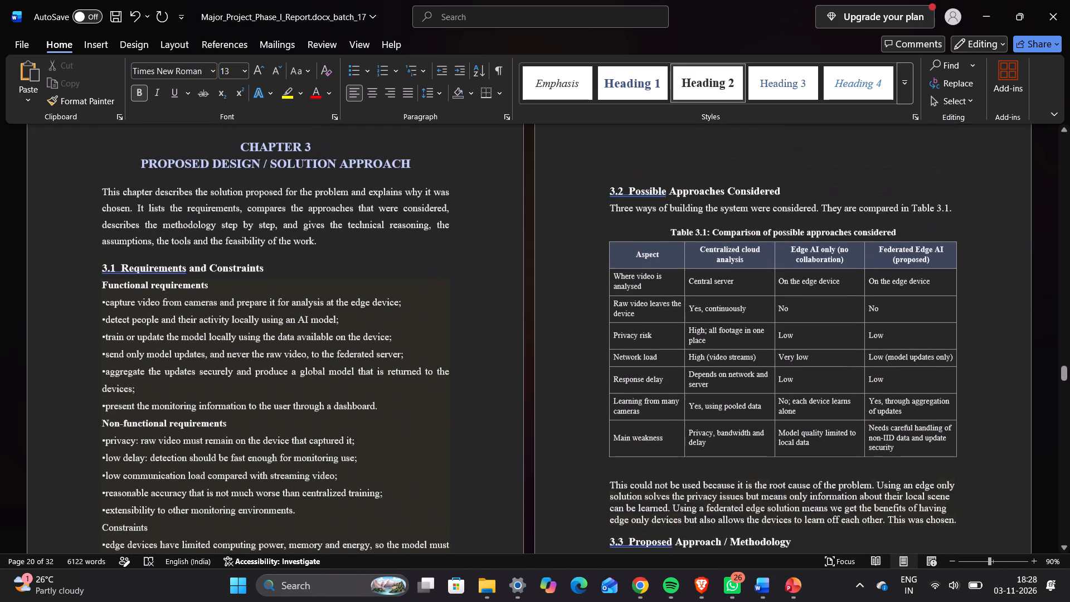
scroll(293, 514, "down", 3)
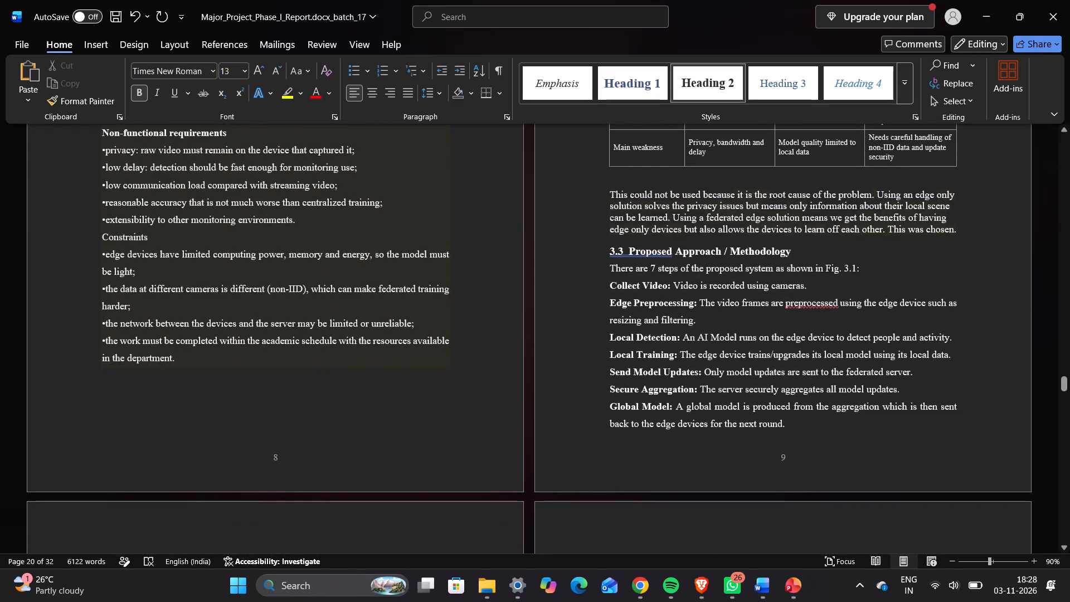
scroll(366, 454, "down", 2)
scroll(366, 454, "up", 3)
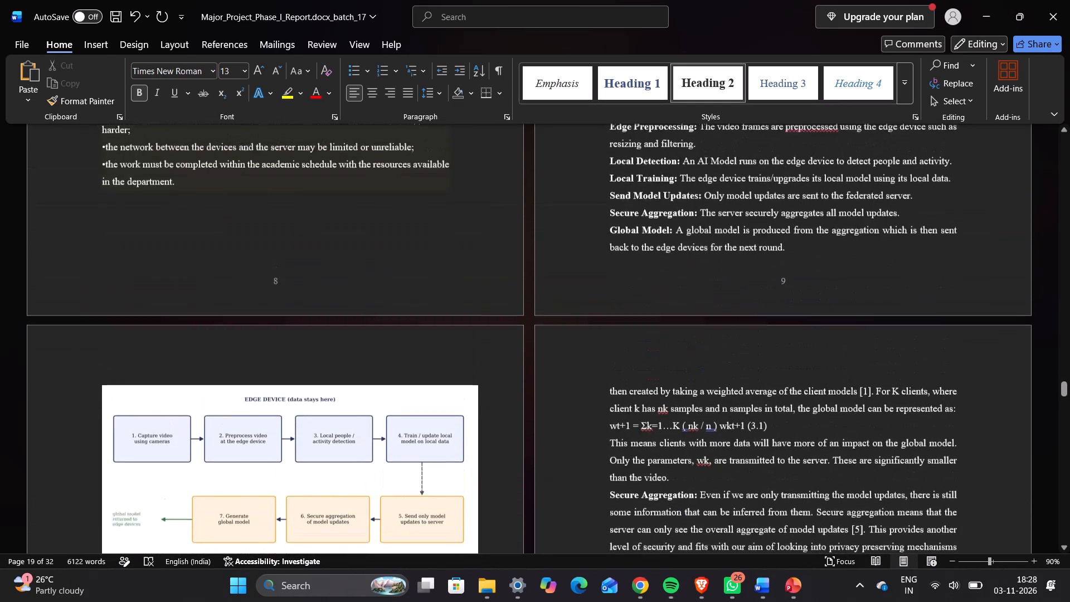
scroll(366, 454, "up", 3)
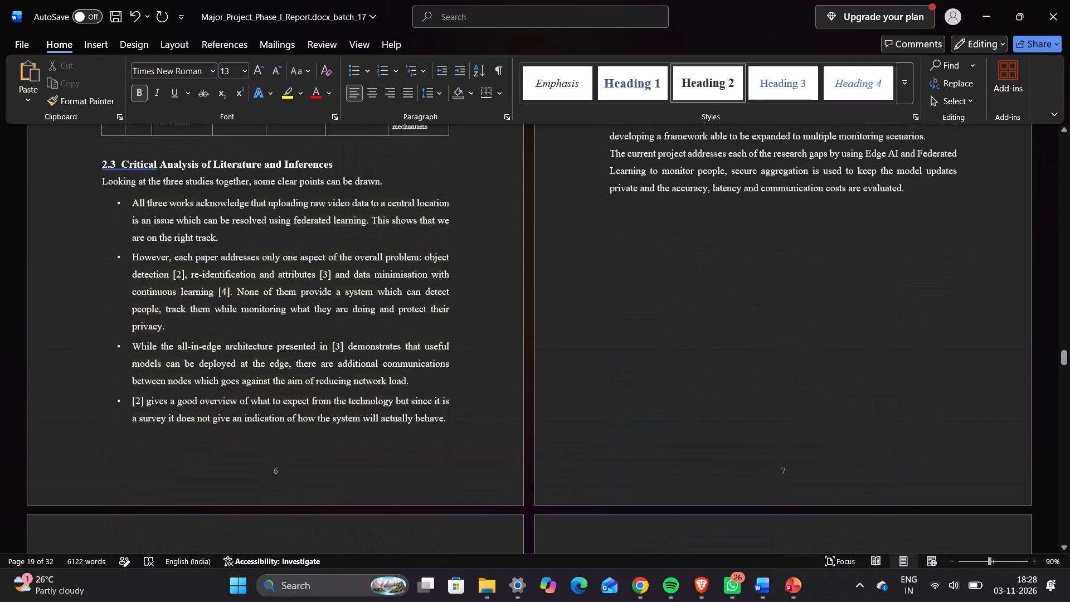
scroll(366, 454, "down", 6)
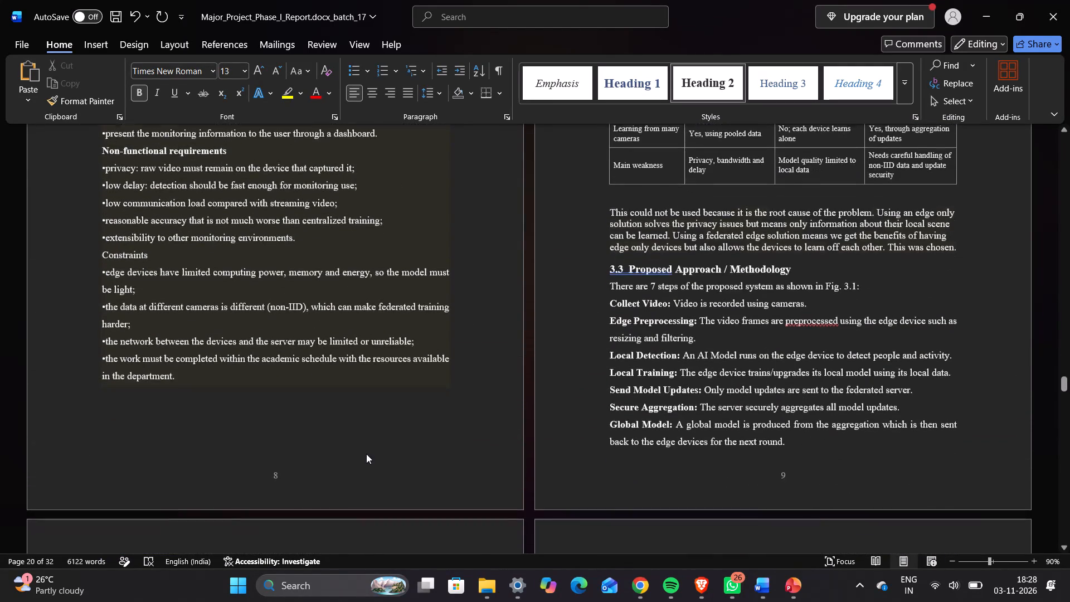
Examine the rest of Chapter 3 for layout, from Figs. 3.1 and 3.2 through Table 3.2 to sections 3.6 and 3.7.
scroll(366, 454, "down", 4)
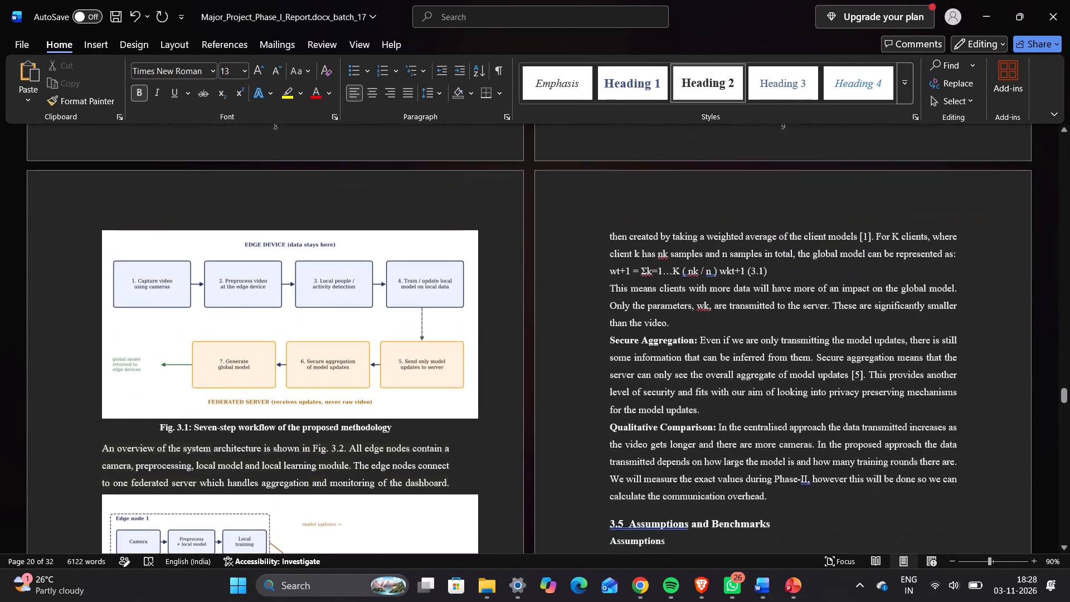
scroll(366, 454, "down", 2)
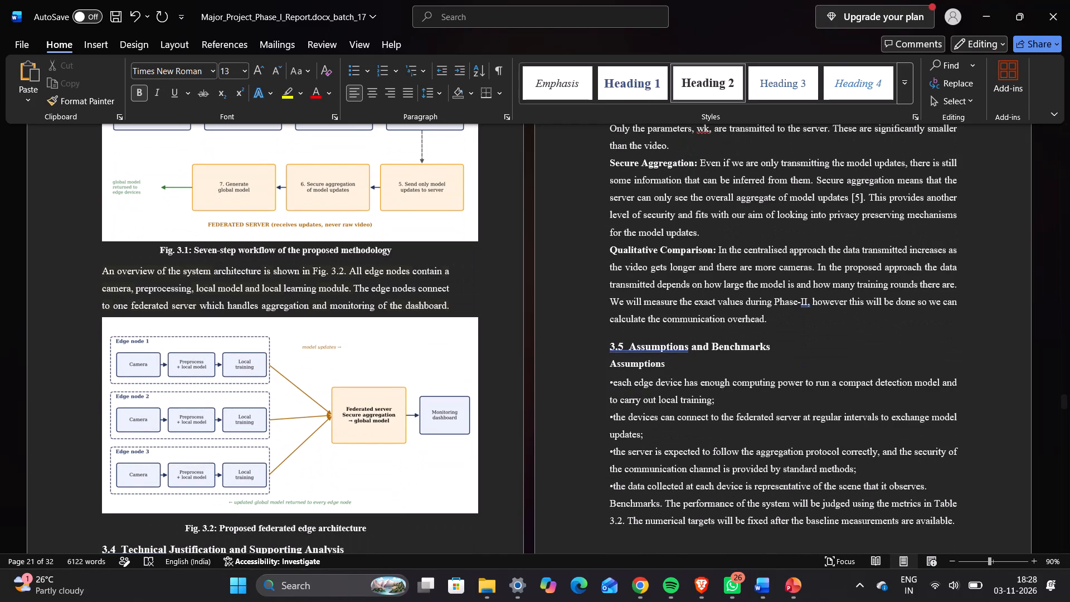
scroll(366, 454, "down", 1)
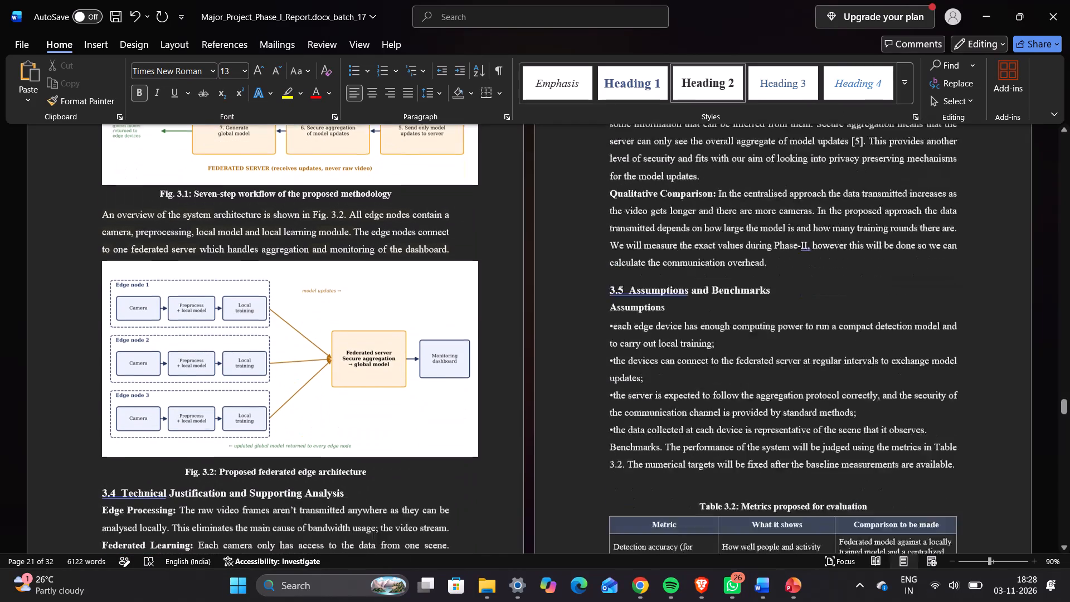
scroll(366, 454, "down", 3)
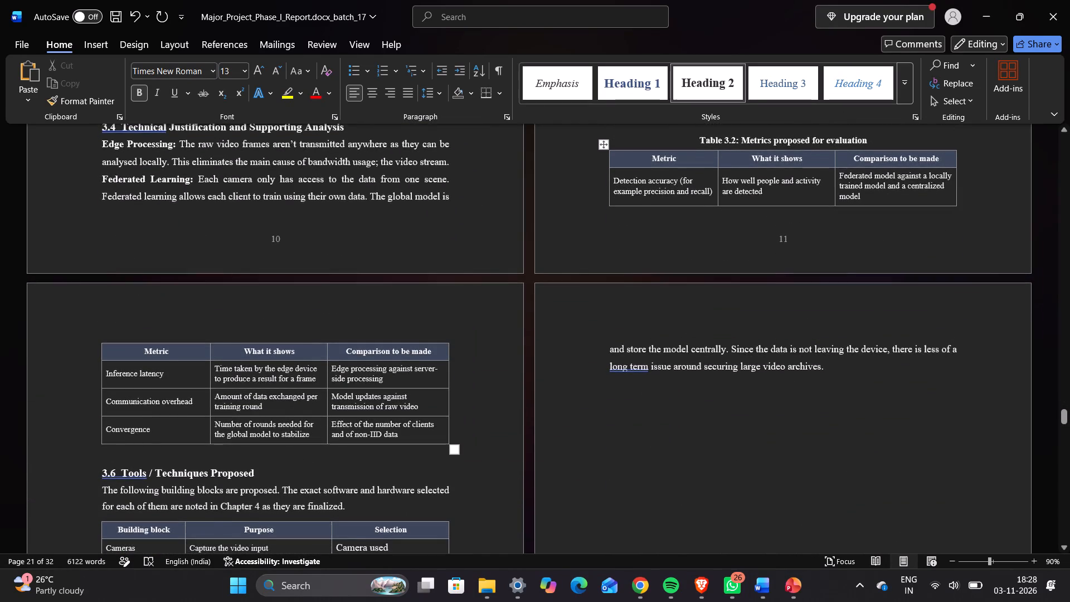
scroll(366, 454, "down", 2)
scroll(366, 454, "down", 2, "ctrl")
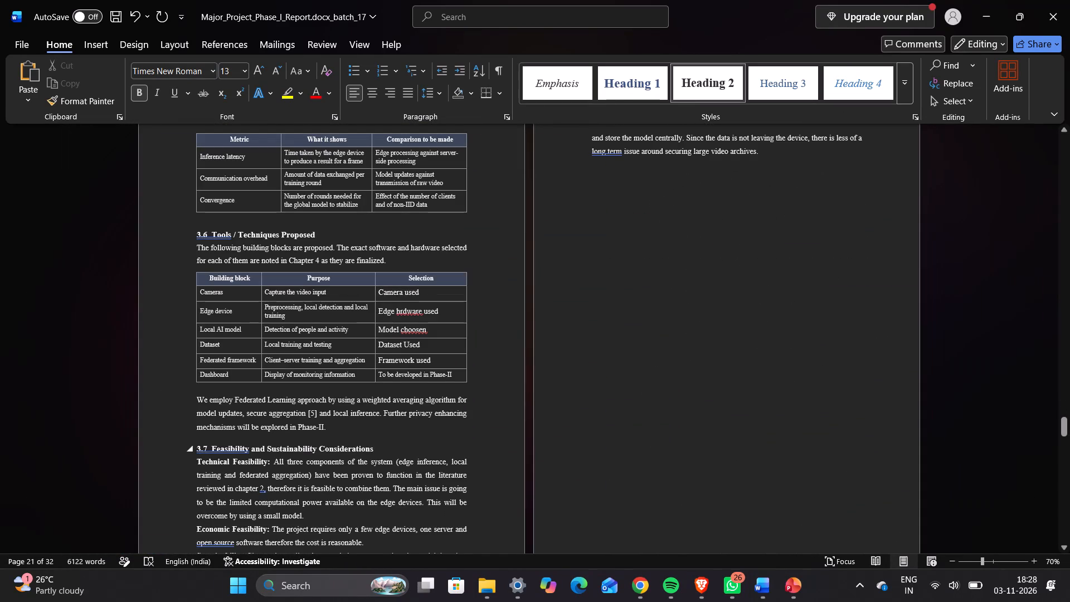
scroll(427, 373, "down", 3)
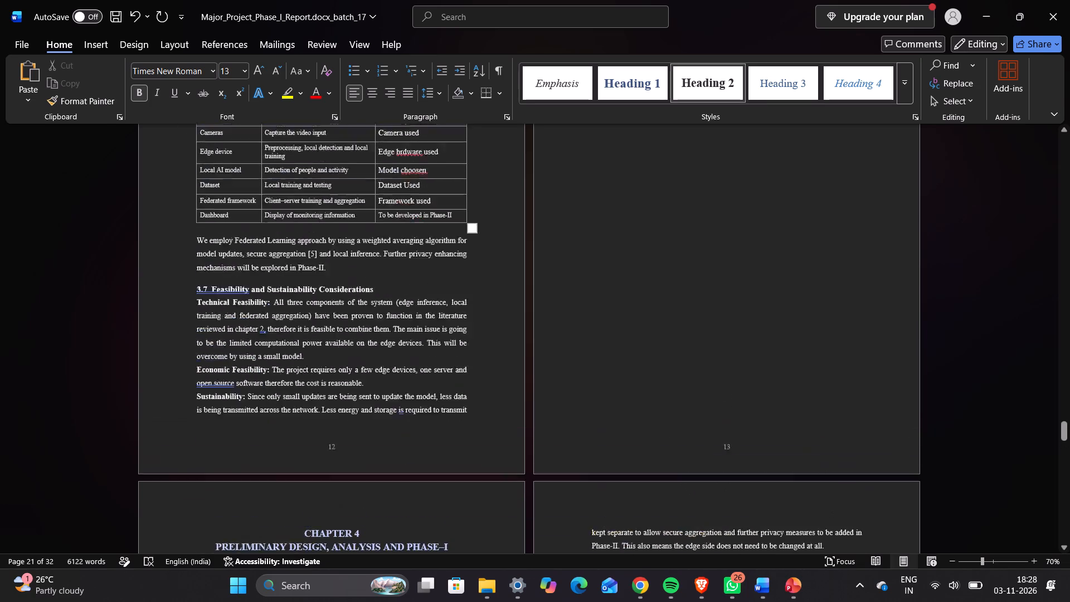
Remove one of the blank lines above the heading "3.2 Possible Approaches Considered".
scroll(417, 398, "up", 1)
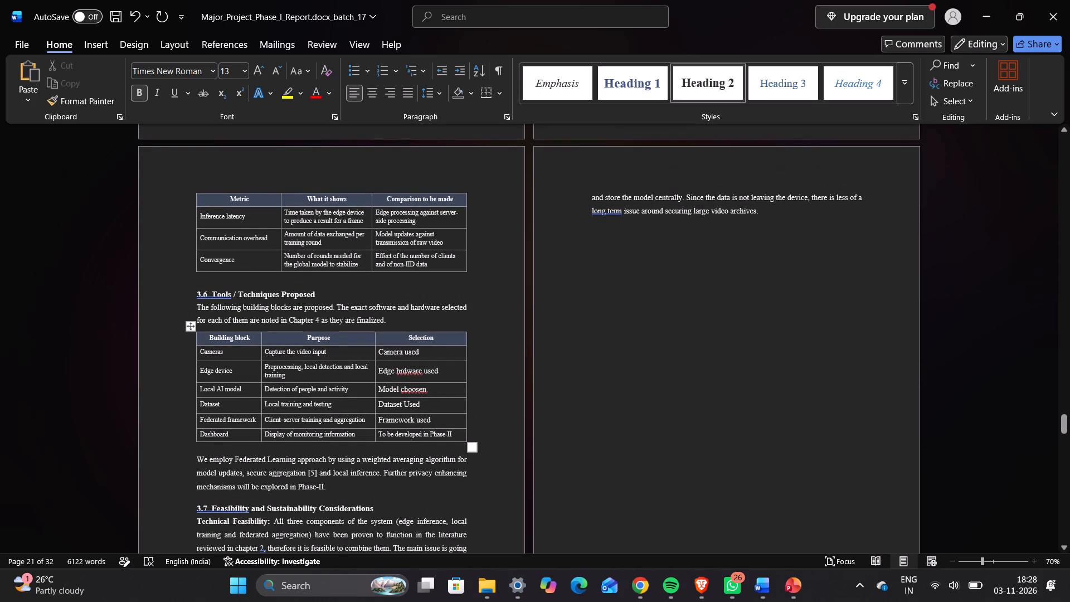
scroll(417, 398, "up", 6)
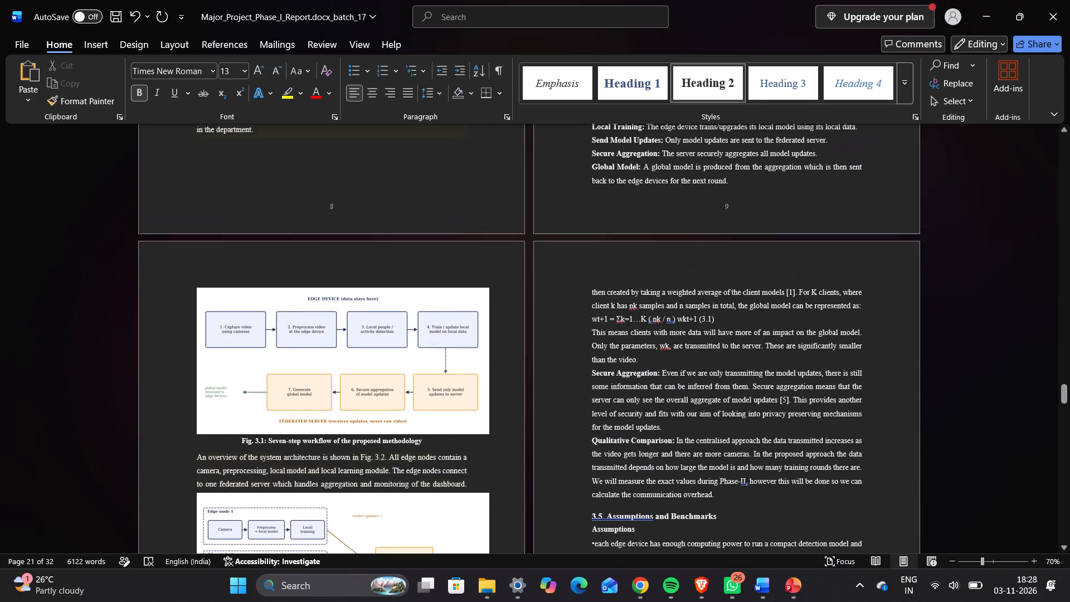
scroll(417, 398, "up", 4)
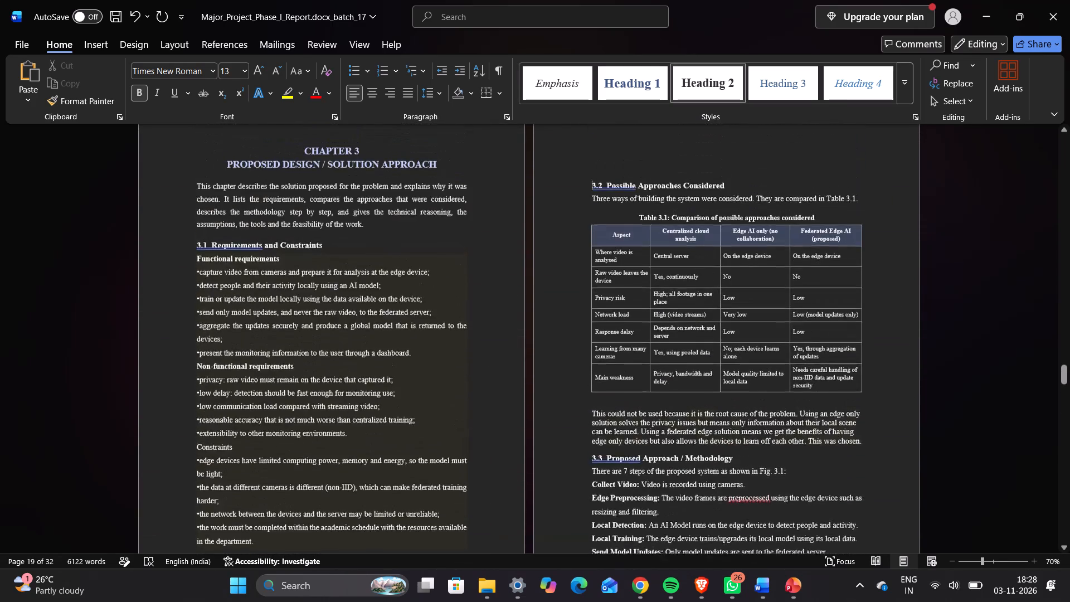
scroll(417, 398, "up", 1)
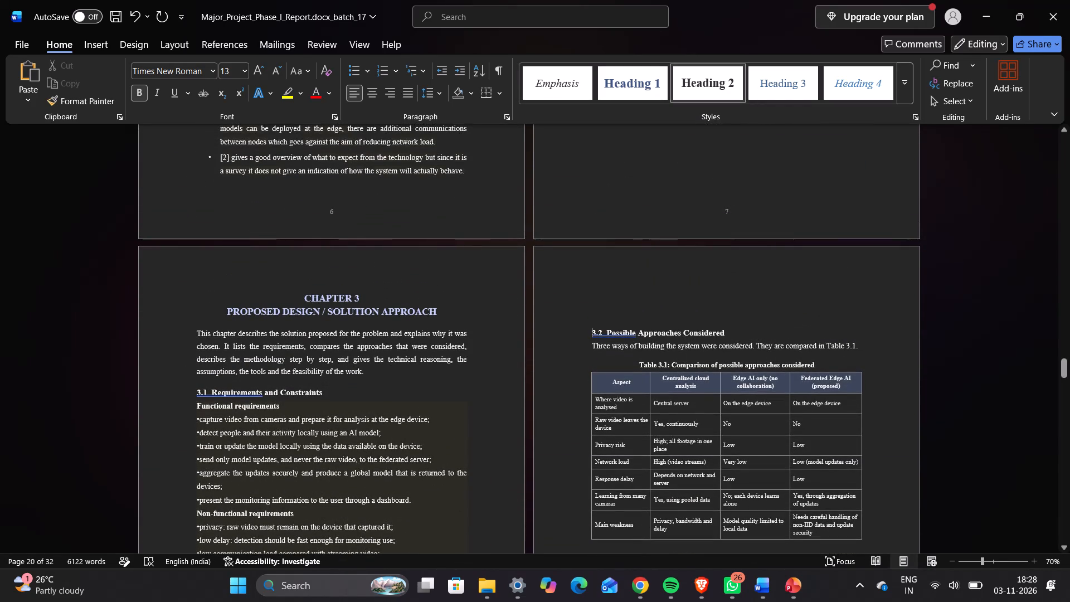
key("BackSpace")
Recheck the page layout of Chapter 3 from section 3.2 to section 3.7 and back.
scroll(537, 363, "down", 4)
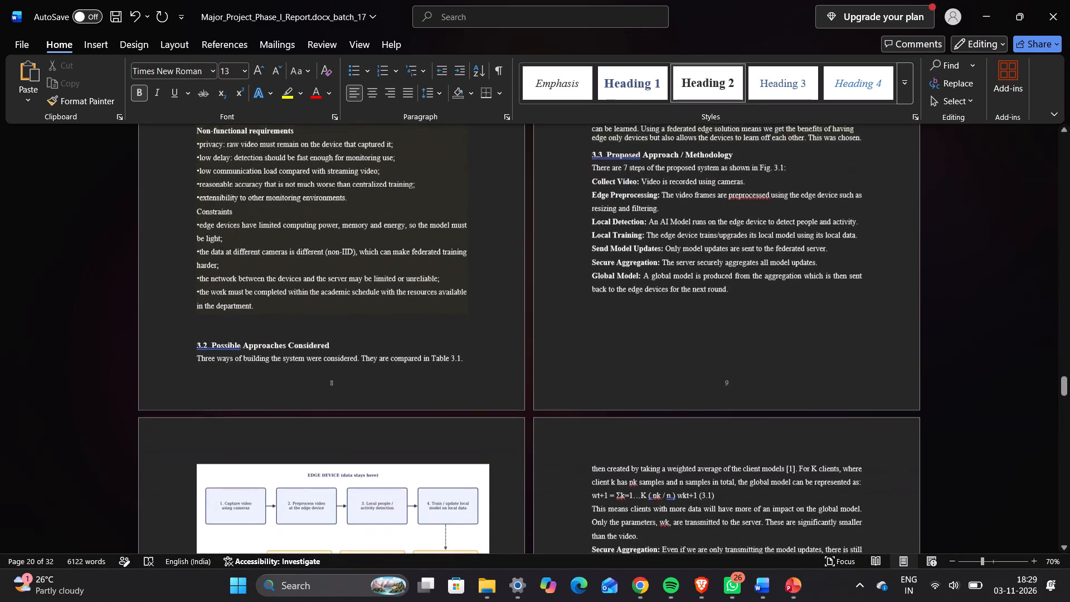
scroll(537, 363, "down", 4)
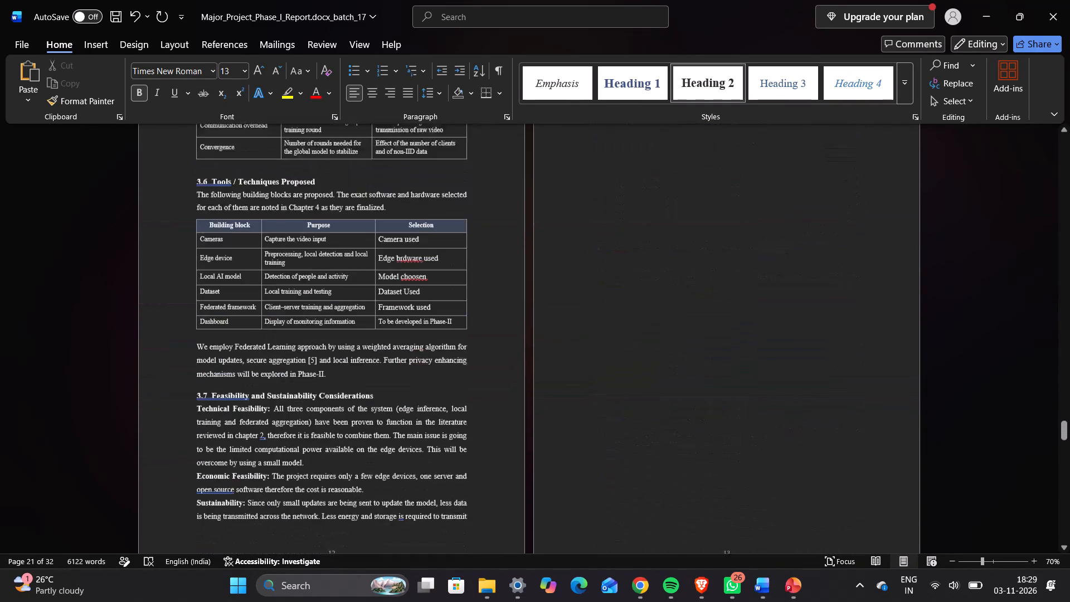
scroll(537, 363, "up", 5)
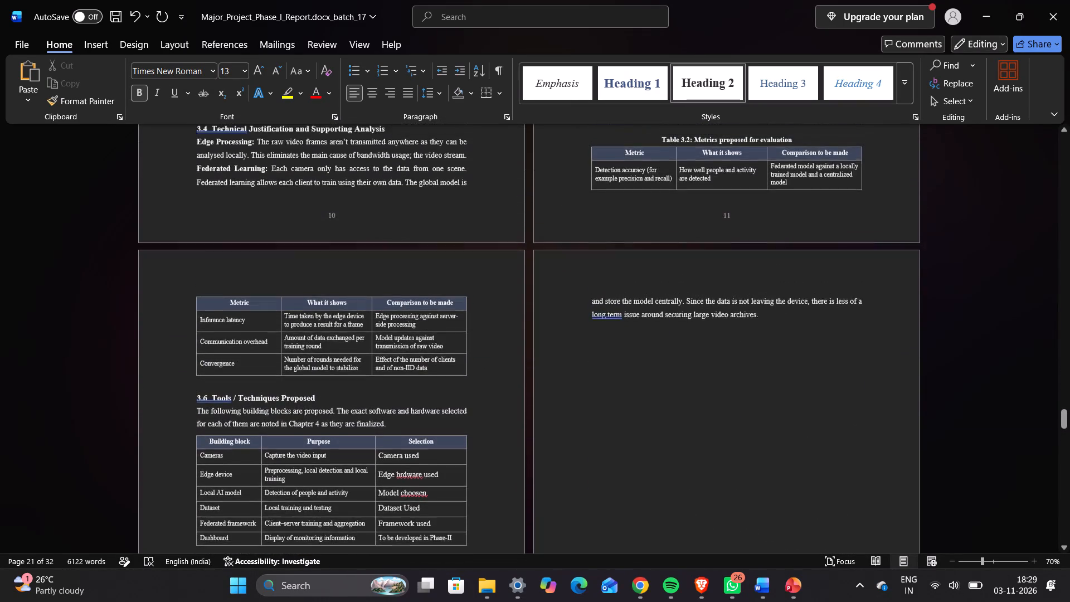
scroll(537, 363, "up", 9)
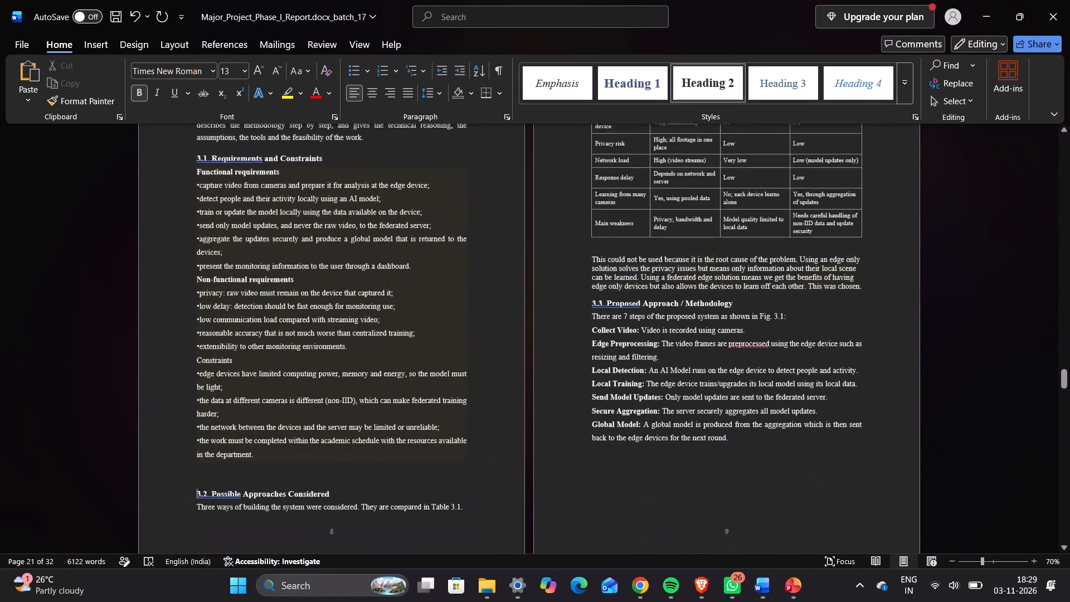
Insert a blank line above the heading "3.2 Possible Approaches Considered" so that the heading starts on the next page.
key("Return")
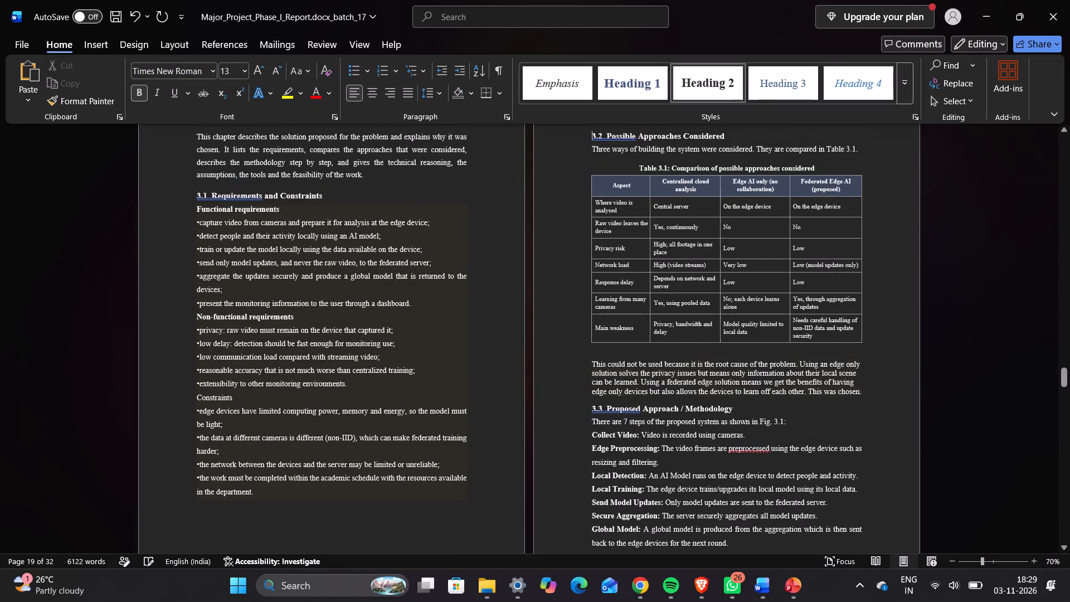
Check the page layout from section 3.2 through the end of Chapter 3 and on through Chapter 4 to section 4.5.
scroll(294, 468, "down", 3)
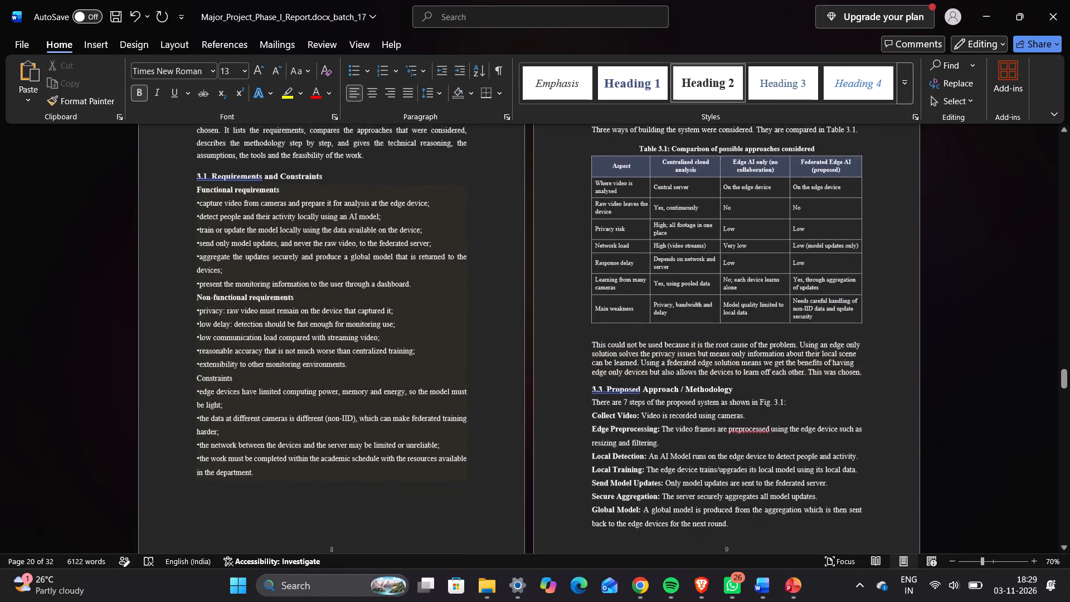
scroll(294, 468, "down", 5)
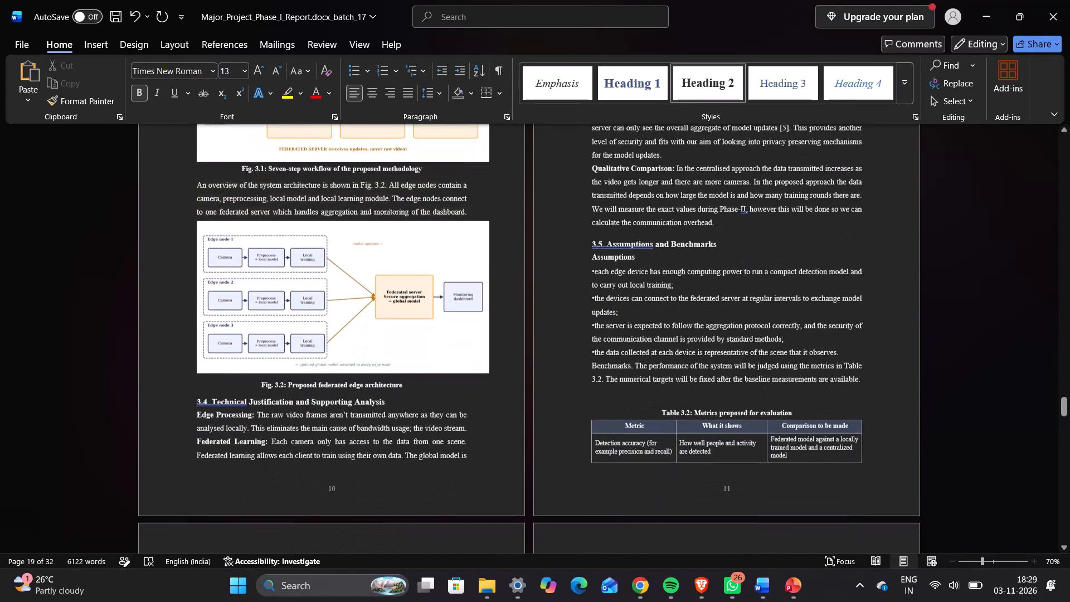
scroll(294, 468, "down", 5)
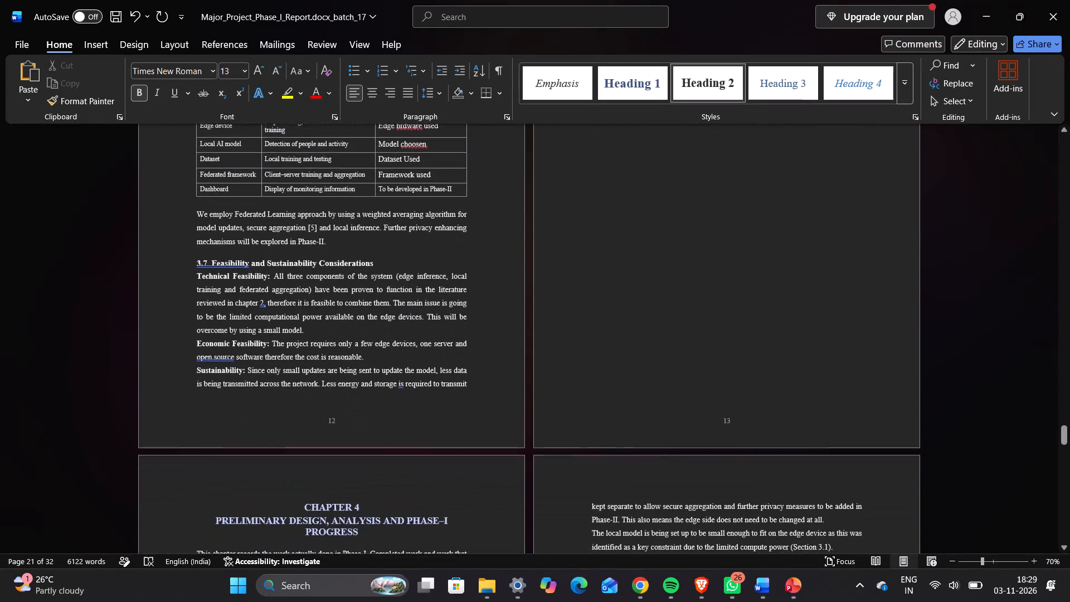
scroll(294, 468, "down", 4)
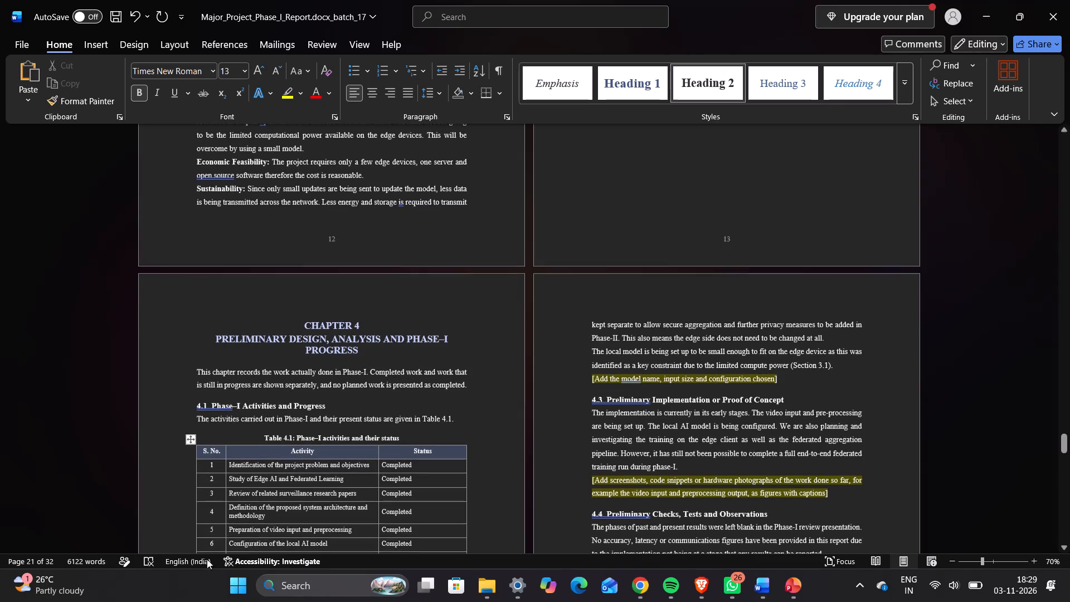
scroll(304, 423, "down", 5)
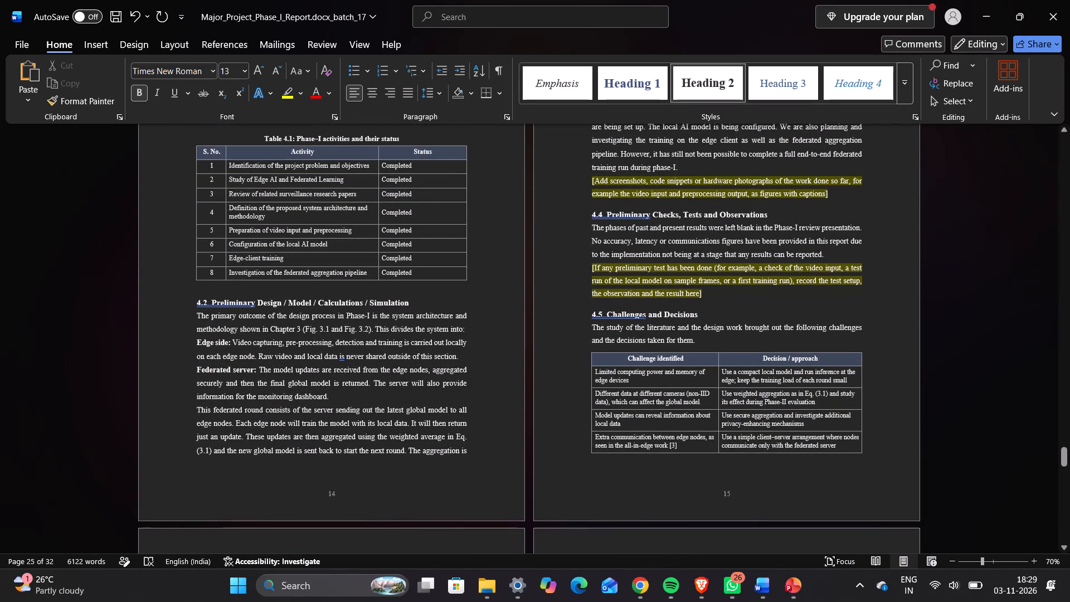
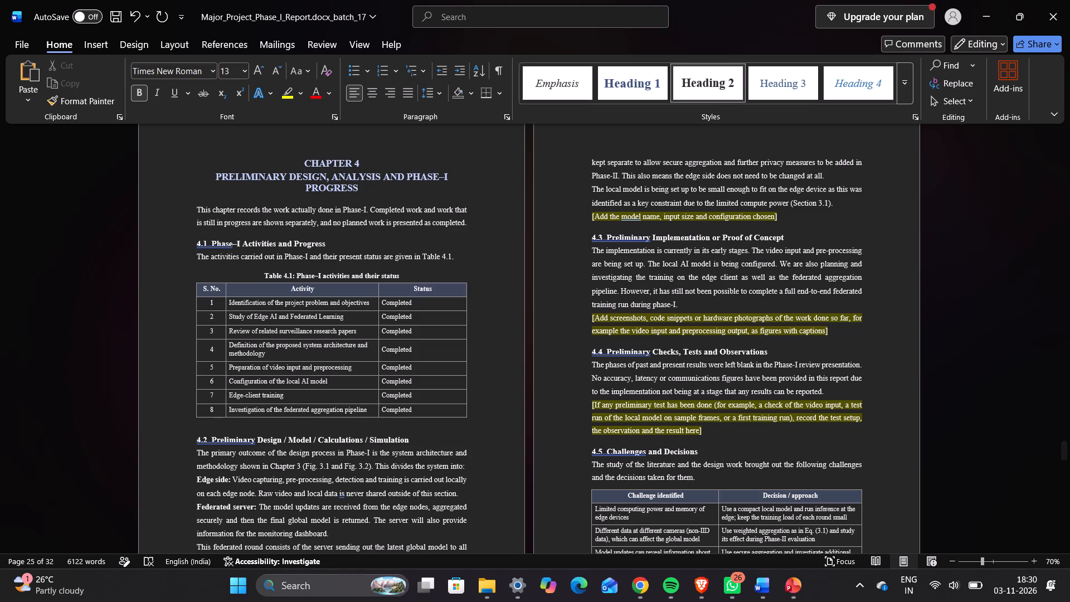
Check the page layout from section 4.1 through the split Challenges and Decisions table to the start of Chapter 5.
scroll(304, 423, "down", 1)
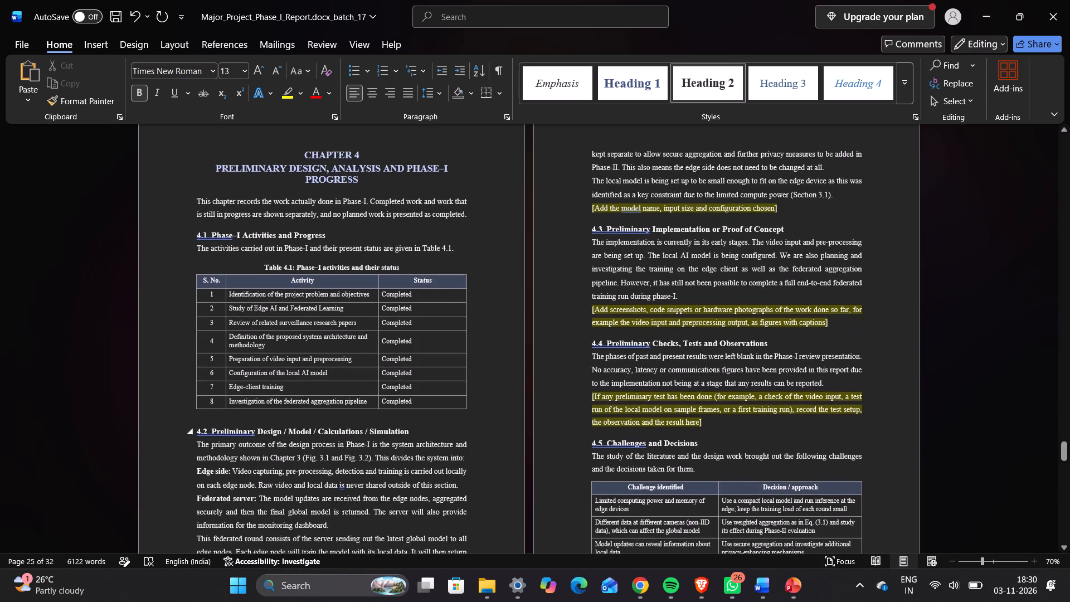
scroll(304, 423, "down", 1)
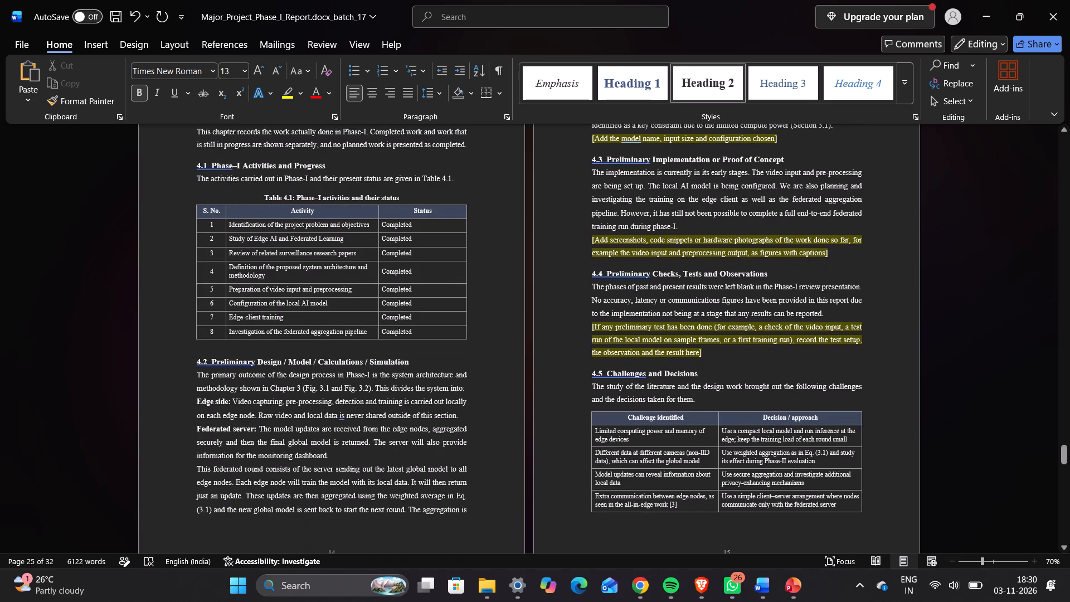
scroll(304, 423, "right", 2)
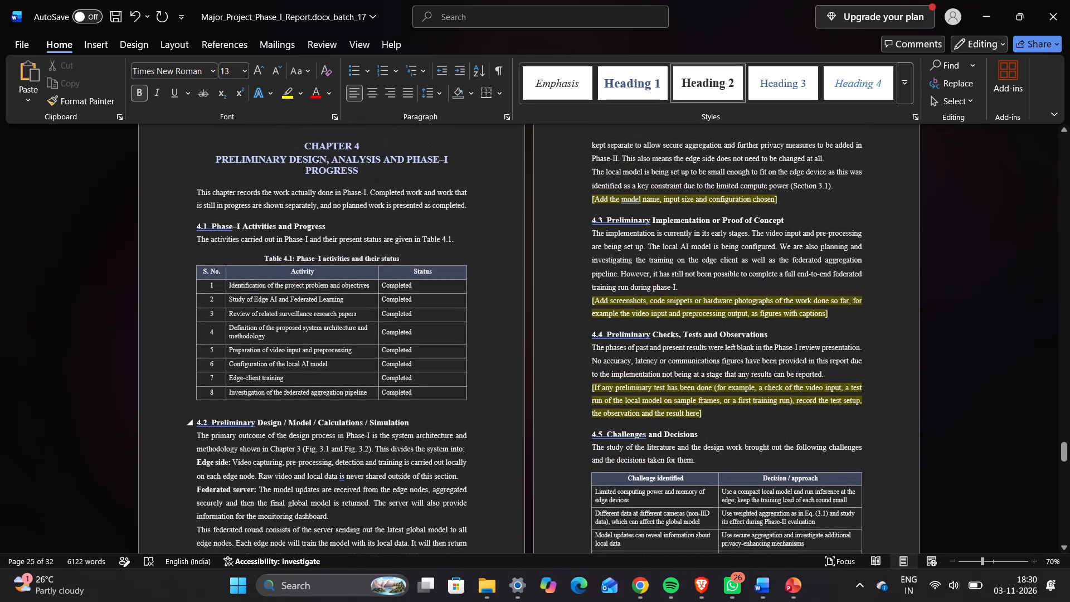
scroll(304, 423, "right", 2)
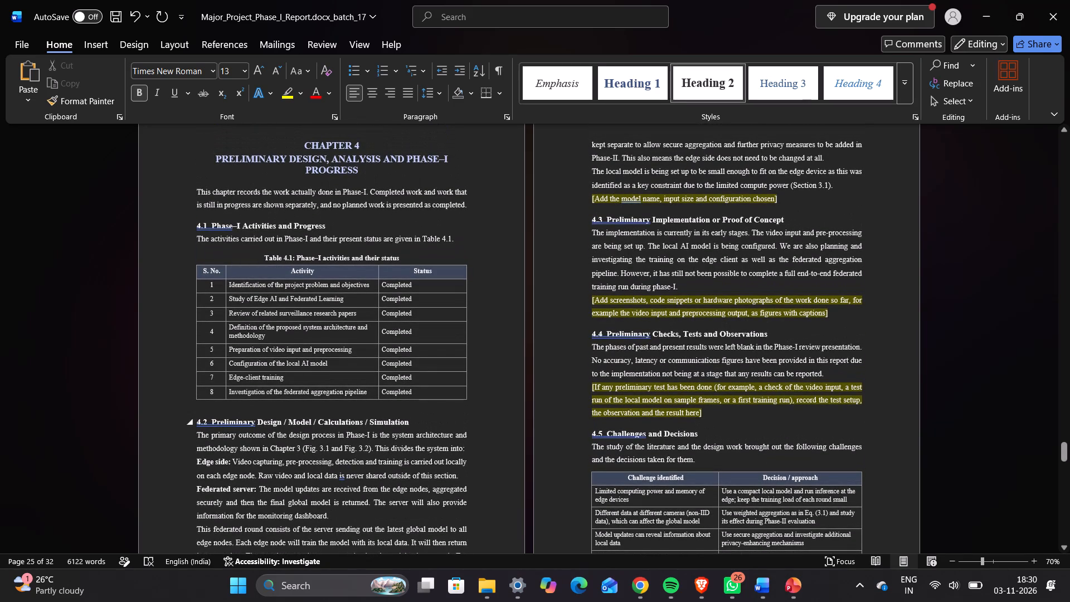
scroll(304, 423, "right", 1)
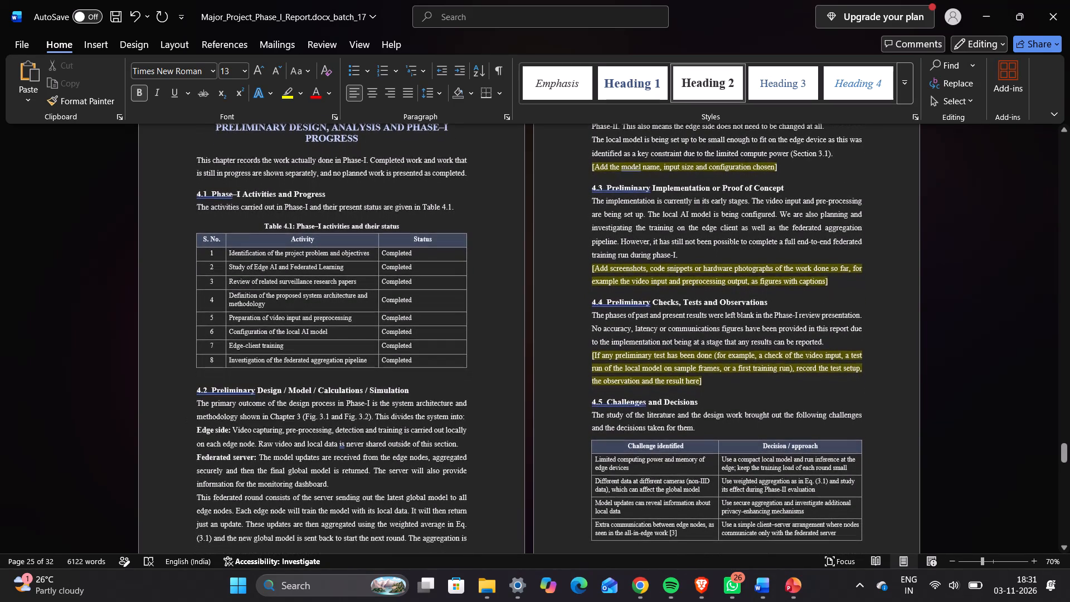
scroll(327, 395, "down", 1)
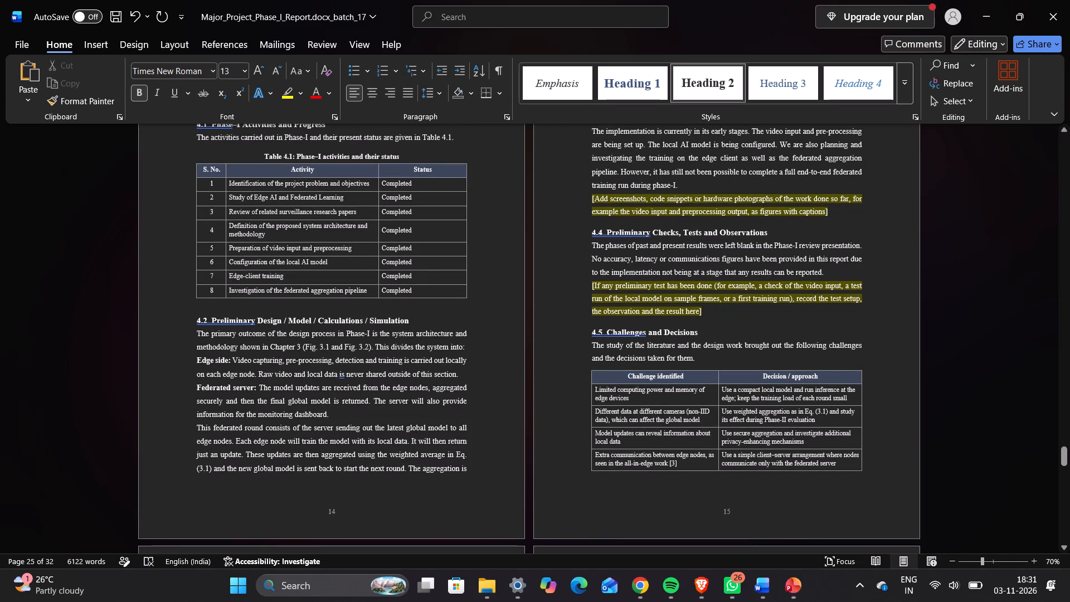
scroll(327, 395, "down", 1)
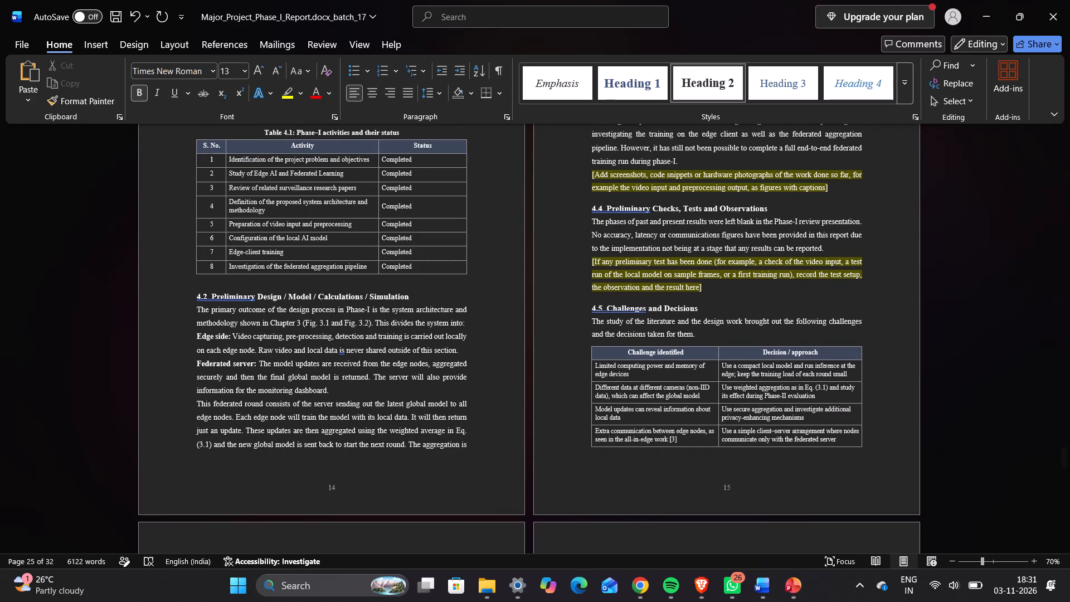
scroll(327, 395, "down", 4)
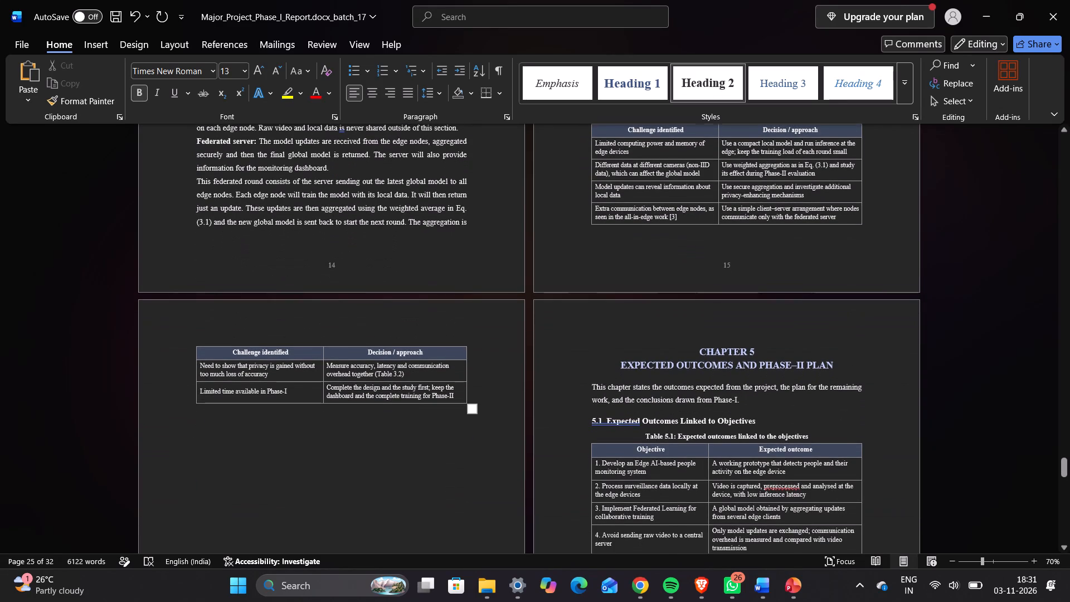
scroll(327, 395, "down", 1)
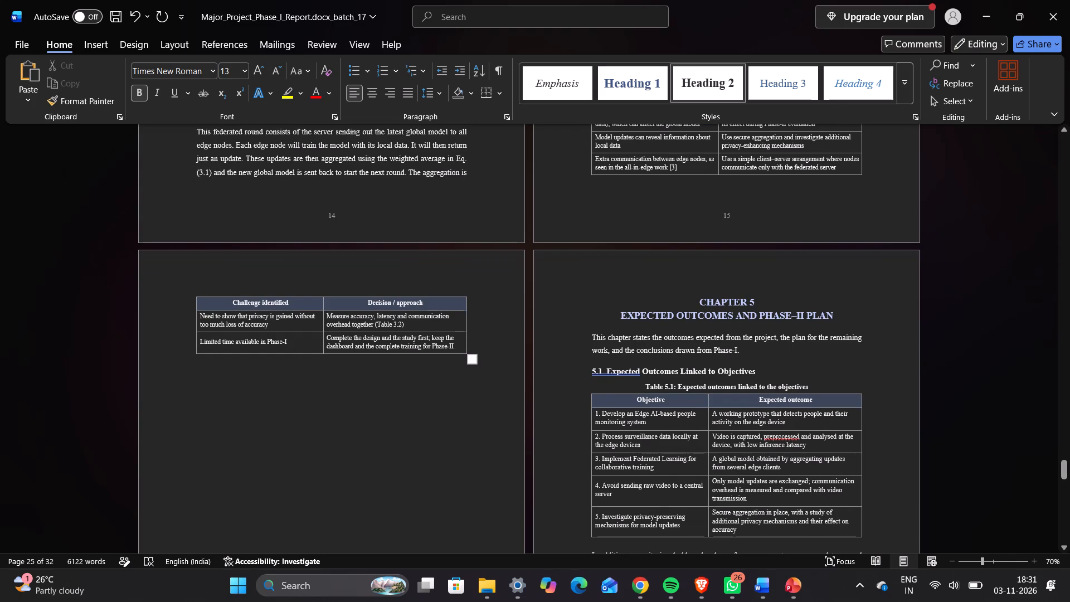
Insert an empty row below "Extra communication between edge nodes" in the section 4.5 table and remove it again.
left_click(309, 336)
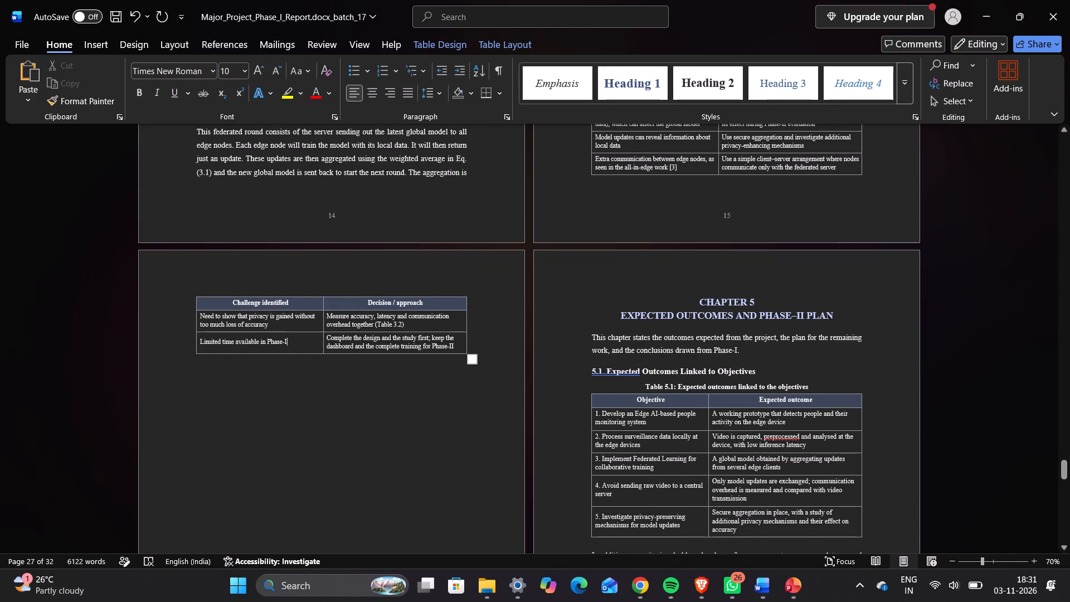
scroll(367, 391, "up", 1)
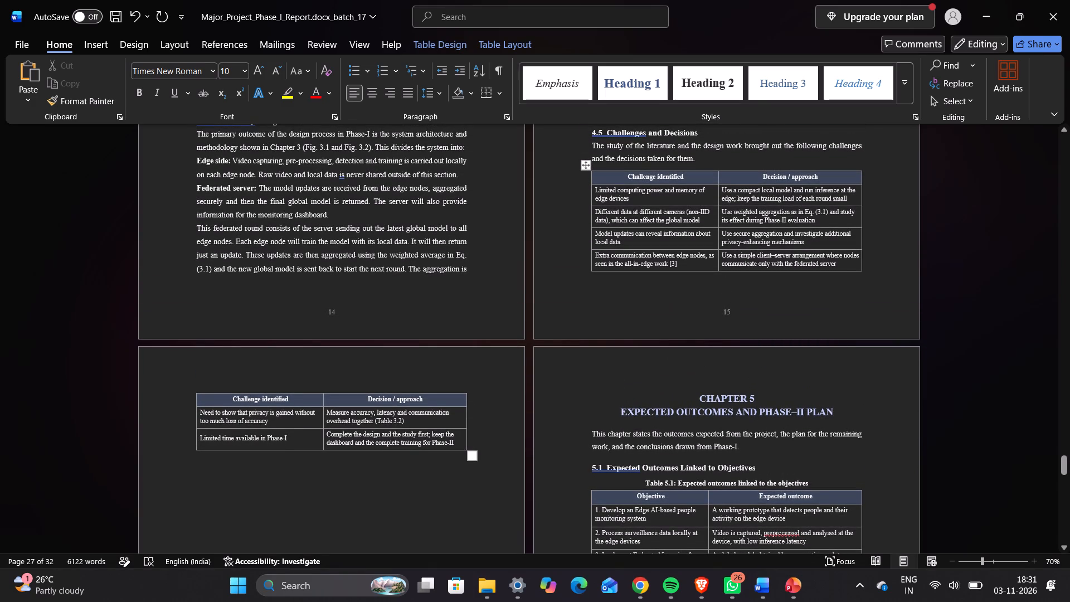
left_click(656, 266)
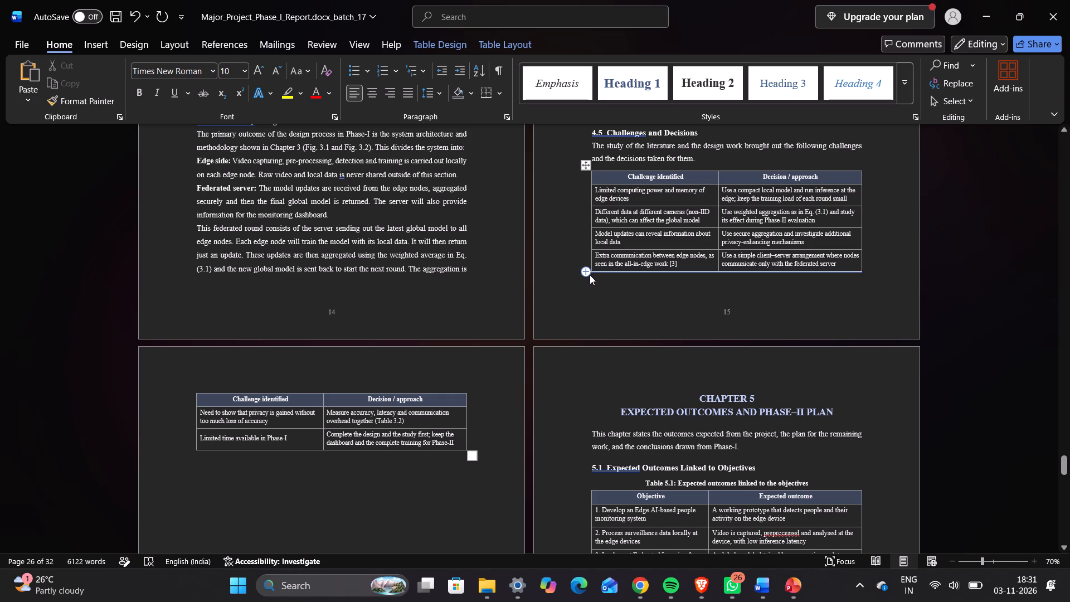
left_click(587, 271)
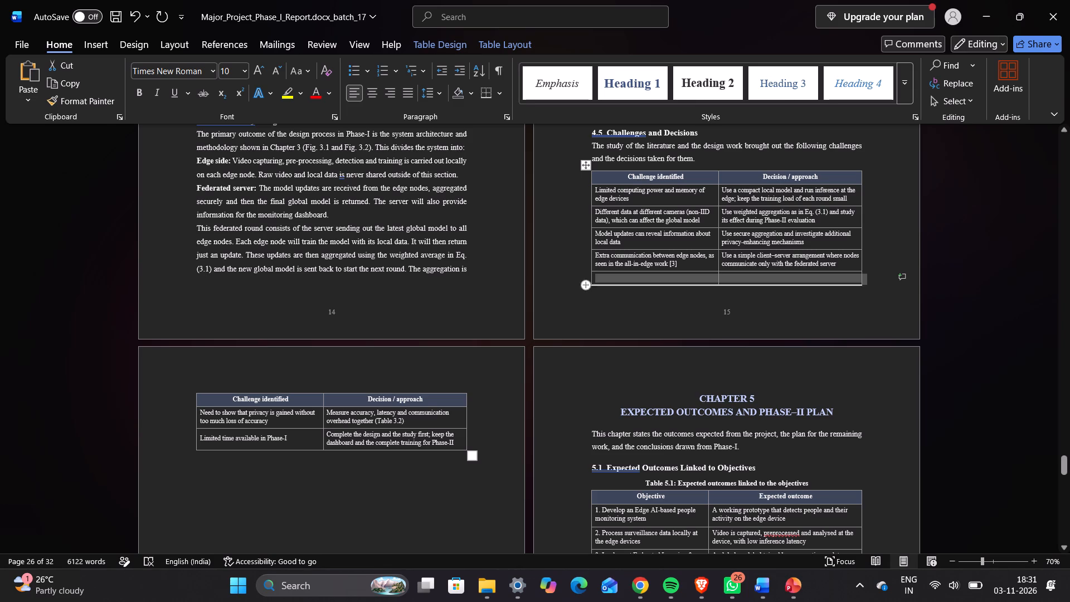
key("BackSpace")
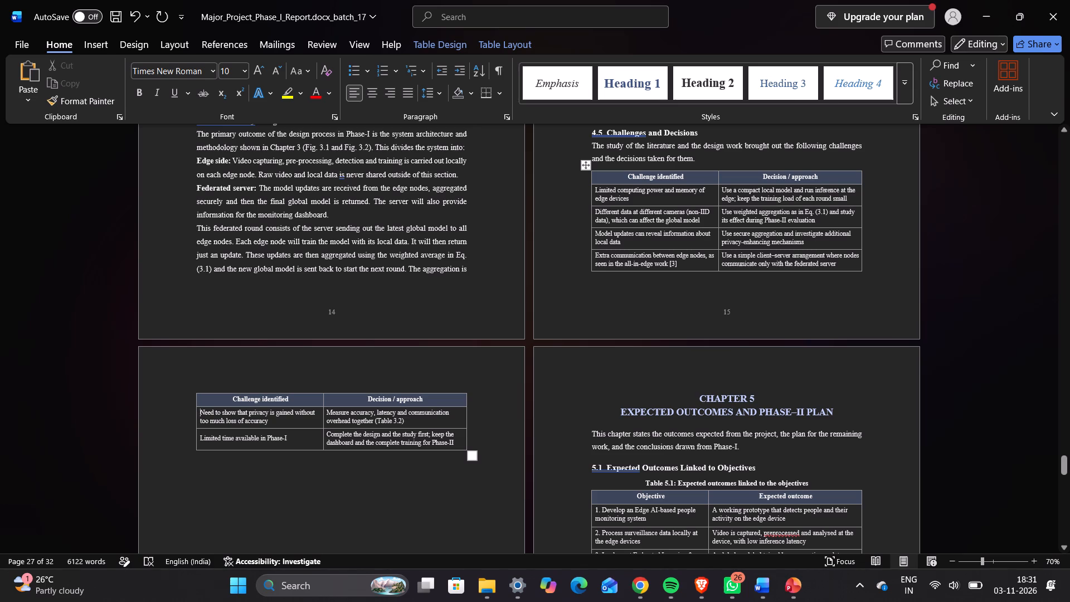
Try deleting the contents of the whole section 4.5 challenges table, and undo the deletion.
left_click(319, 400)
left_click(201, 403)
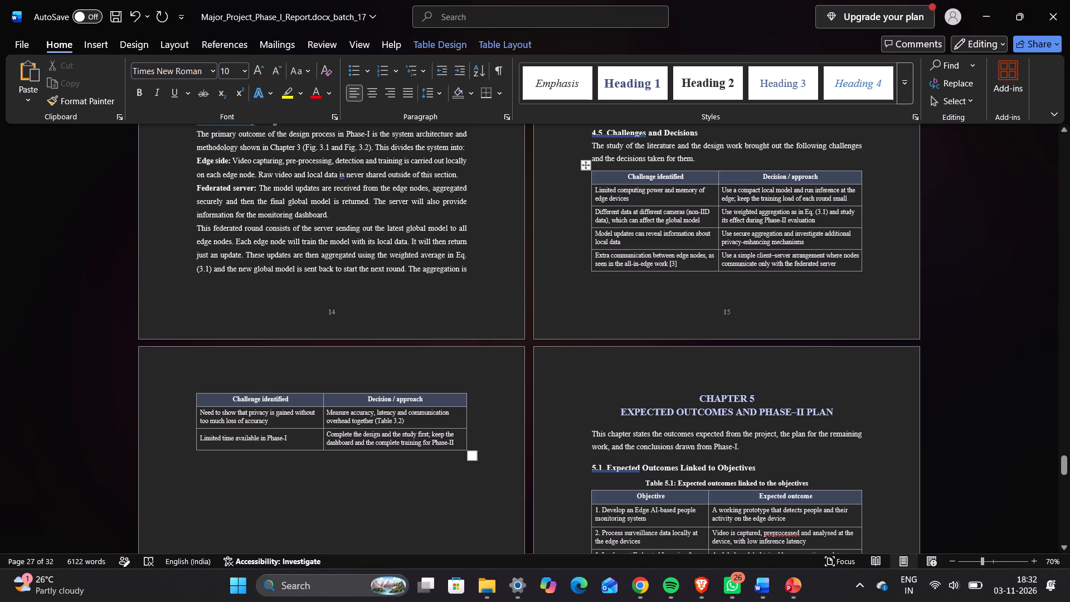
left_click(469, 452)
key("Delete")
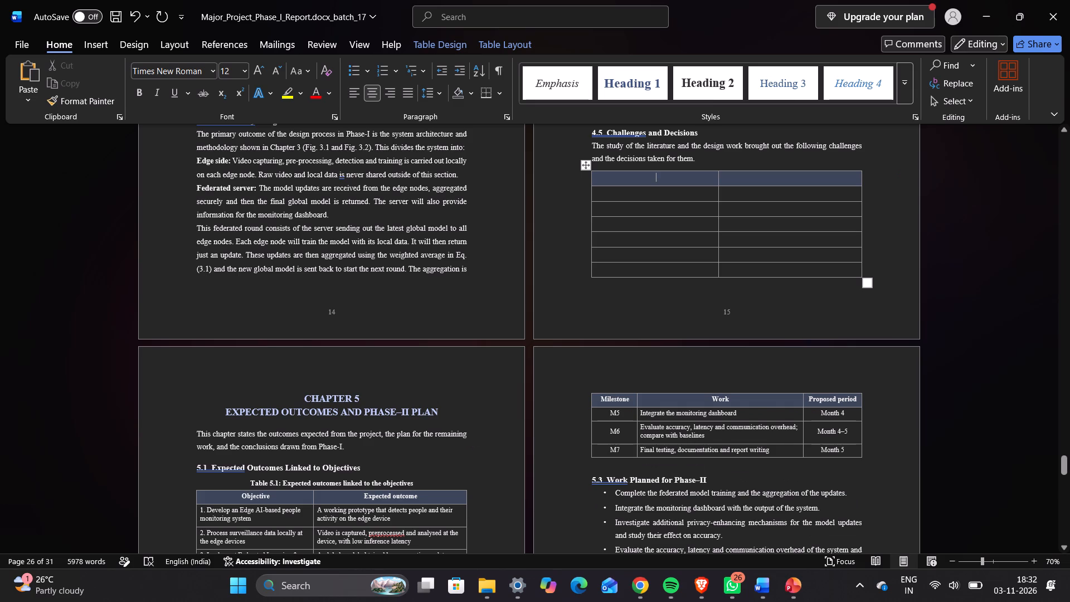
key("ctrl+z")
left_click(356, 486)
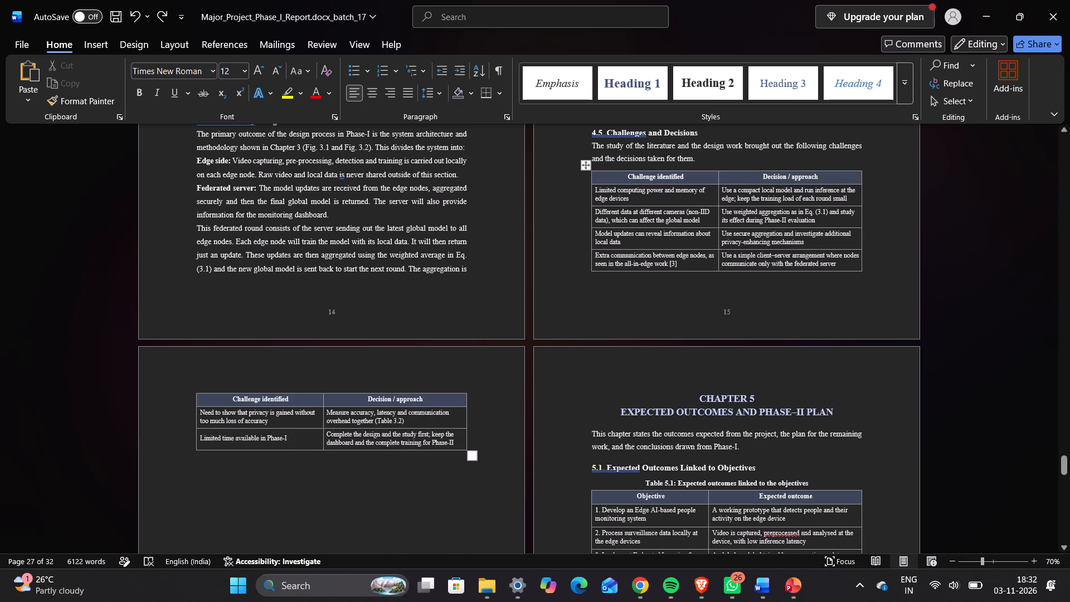
Delete the row "Need to show that privacy is gained without too much loss of accuracy" from the section 4.5 table.
left_click_drag(192, 392, 237, 406)
key("BackSpace")
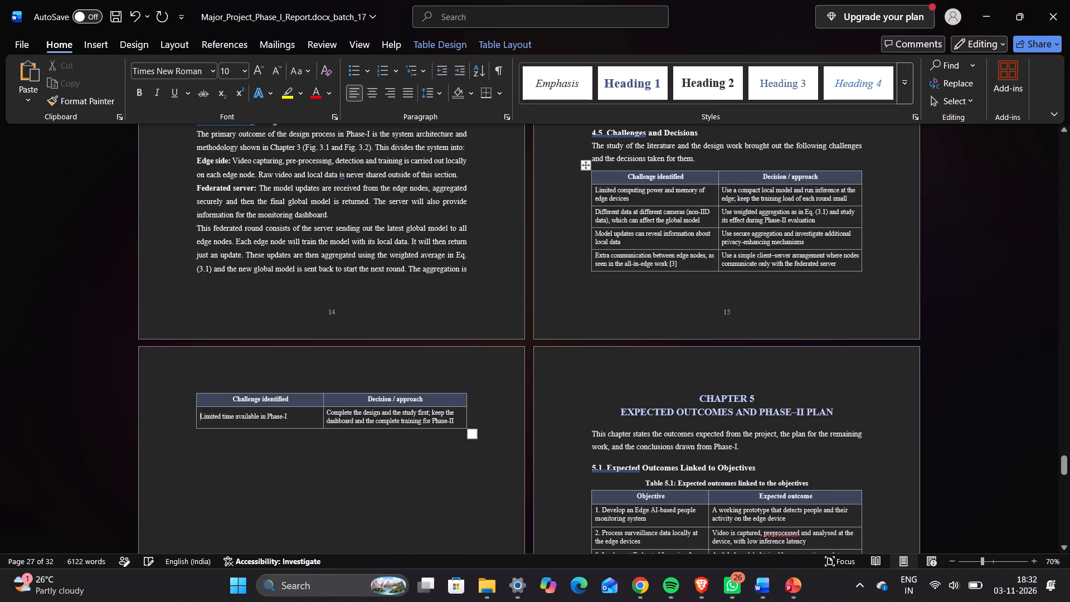
key("BackSpace")
Clear the text "Limited time available in Phase-I" from the last row of the section 4.5 table.
left_click(196, 421)
key("BackSpace")
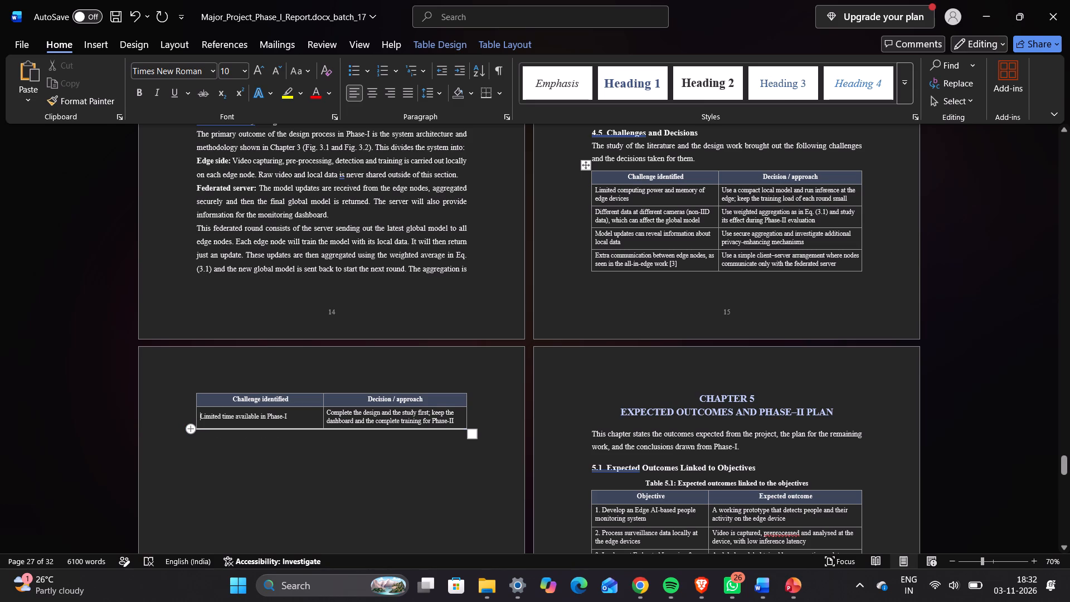
key("Delete")
key("Delete")
key("Delete")
key("Delete")
key("Delete")
key("Delete")
key("Delete")
key("Delete")
key("Delete")
key("Delete")
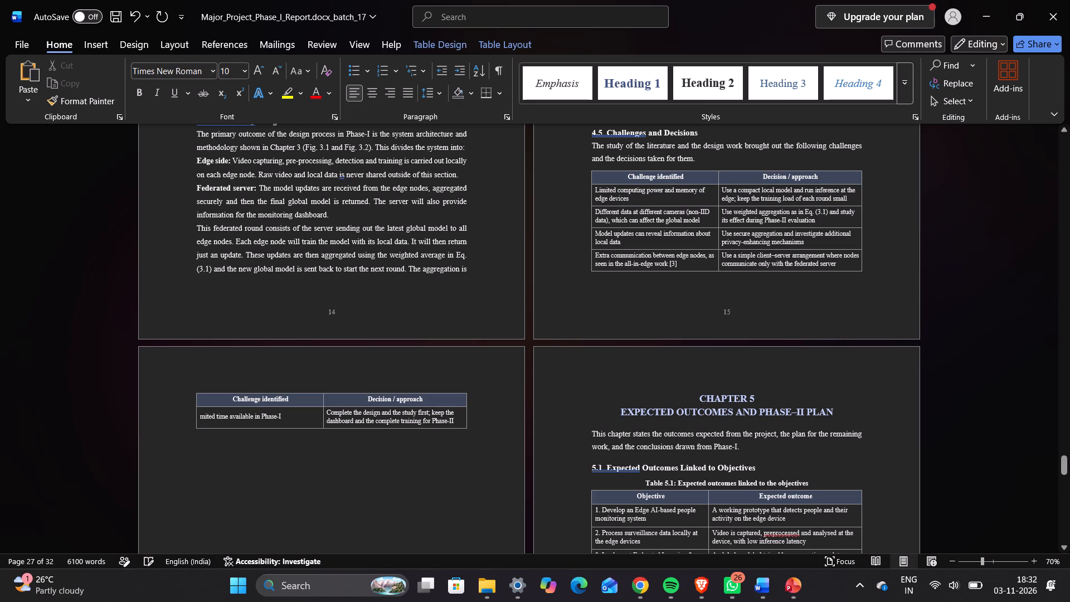
key("Delete")
key("Delete")
key("Delete")
key("Delete")
key("Delete")
key("Delete")
key("Delete")
key("Delete")
key("Delete")
key("Delete")
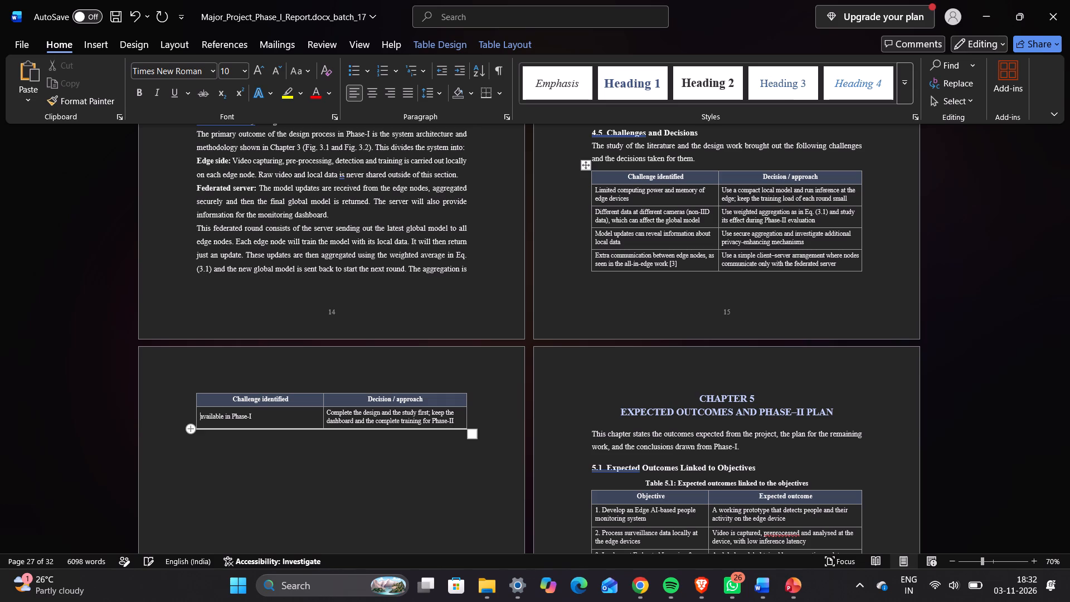
key("Delete")
key("Delete")
key("Delete")
key("Delete")
key("Delete")
key("Delete")
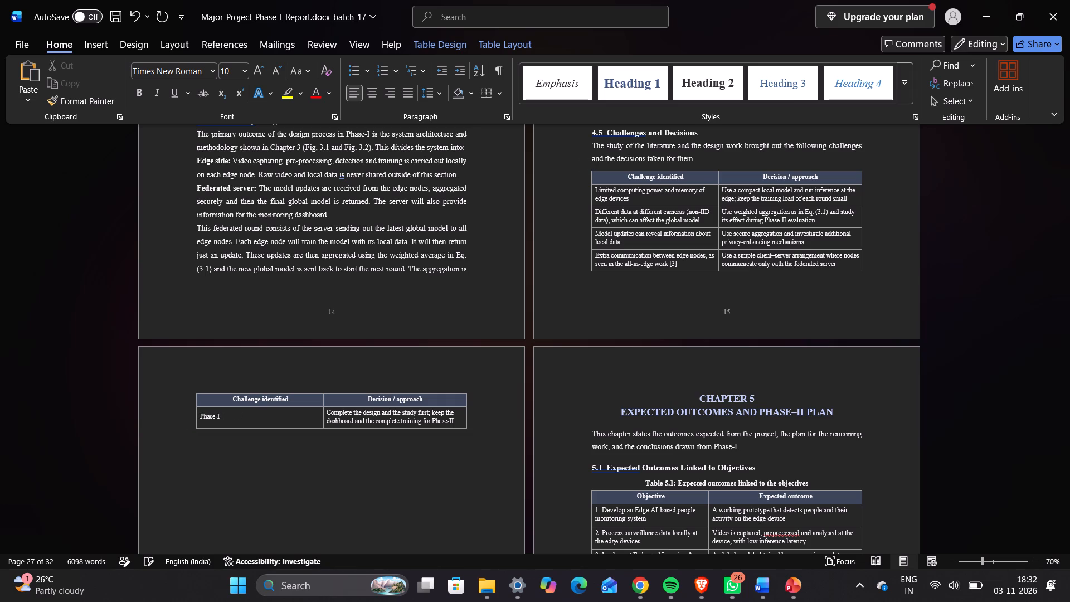
key("Delete")
key("Delete")
key("Delete")
key("Delete")
key("Delete")
key("Delete")
key("Delete")
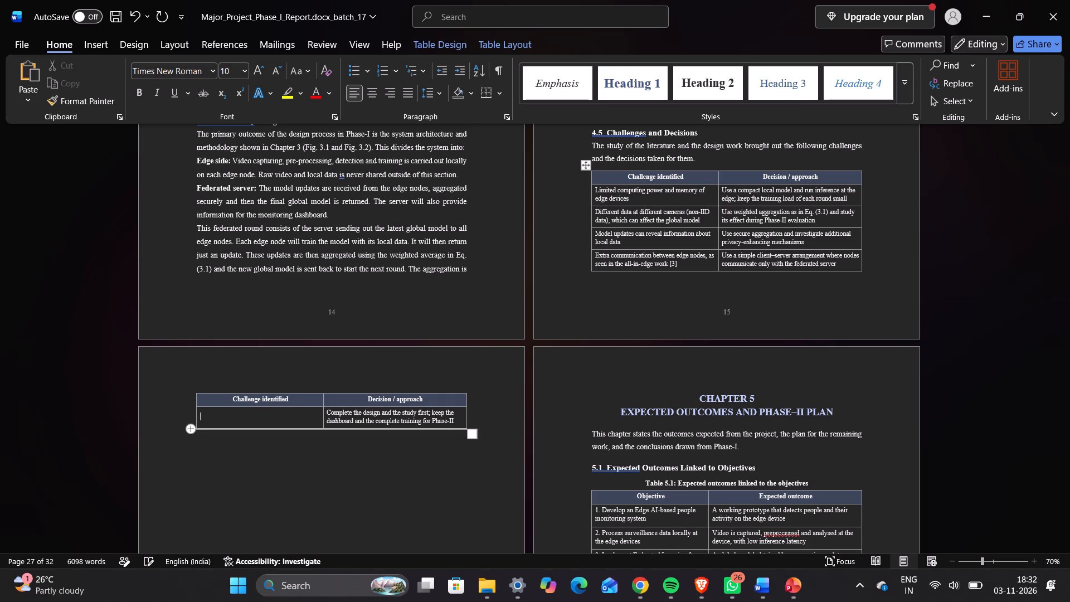
key("Delete")
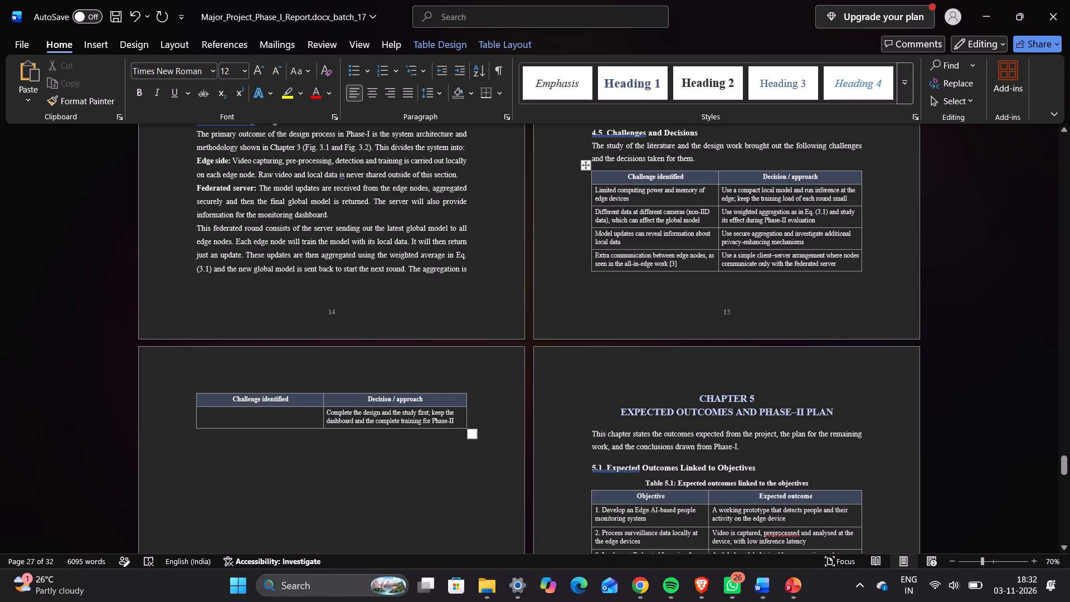
Clear the Decision / approach text "Complete the design and the study first" through "Phase-II" from the same last row.
left_click_drag(328, 414, 451, 419)
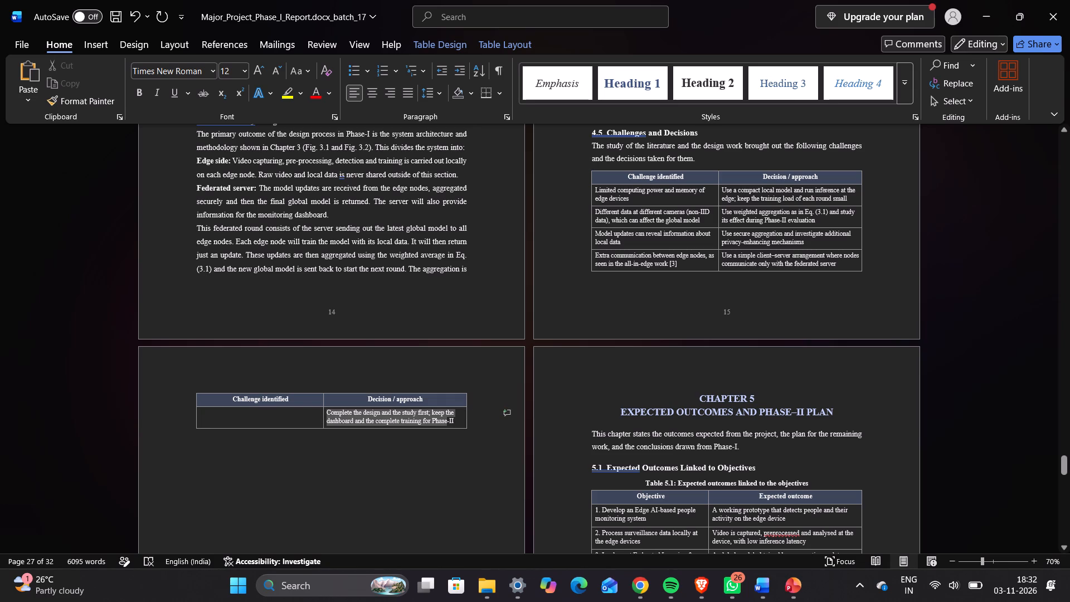
left_click_drag(451, 419, 451, 419)
key("BackSpace")
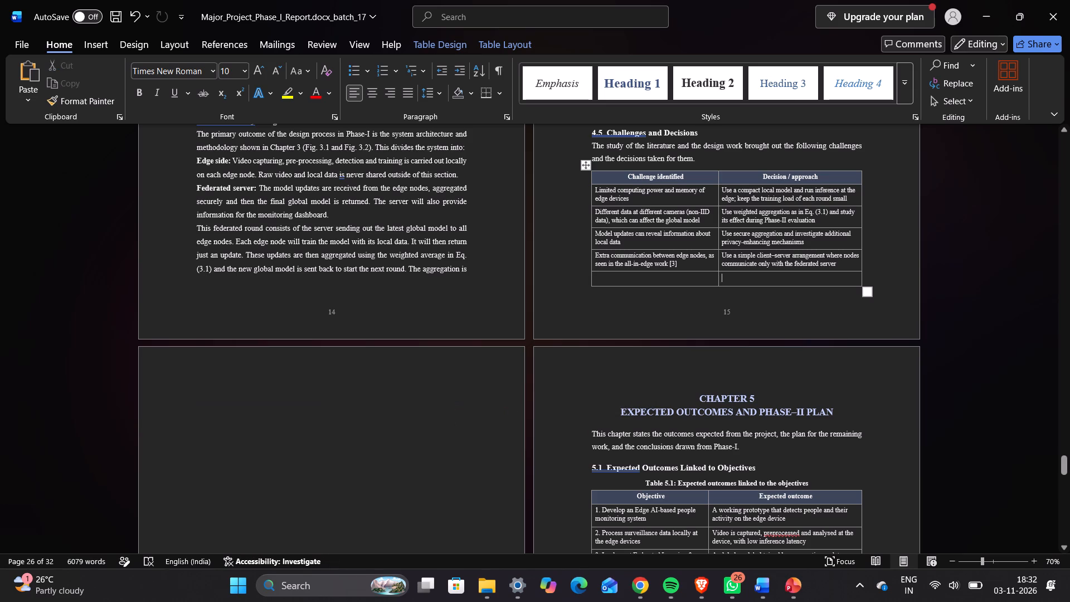
key("BackSpace")
Delete the entire empty last row of the section 4.5 challenges table.
left_click(594, 279)
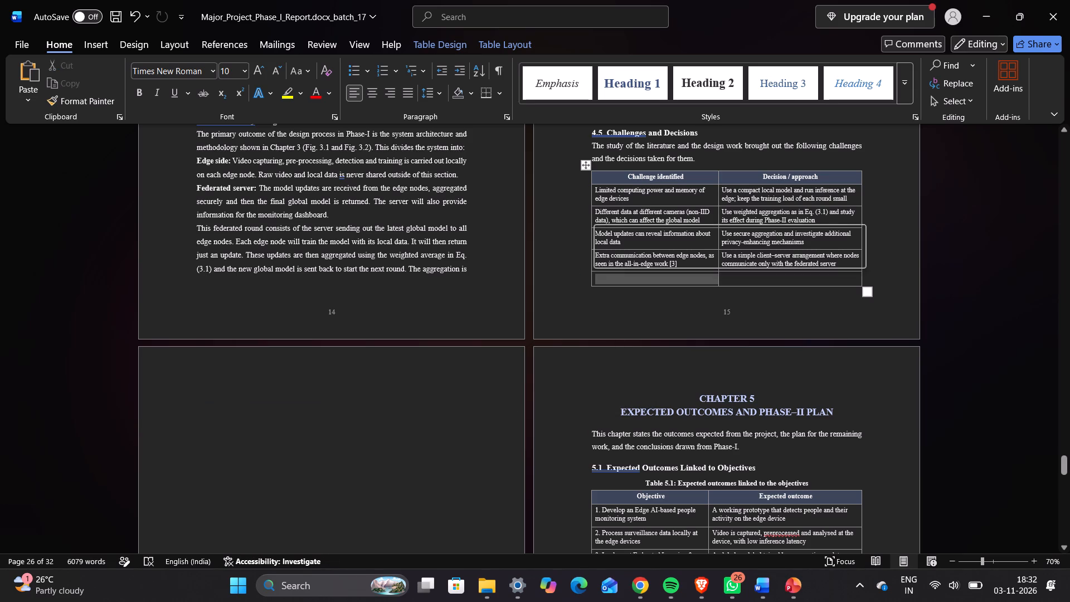
key("BackSpace")
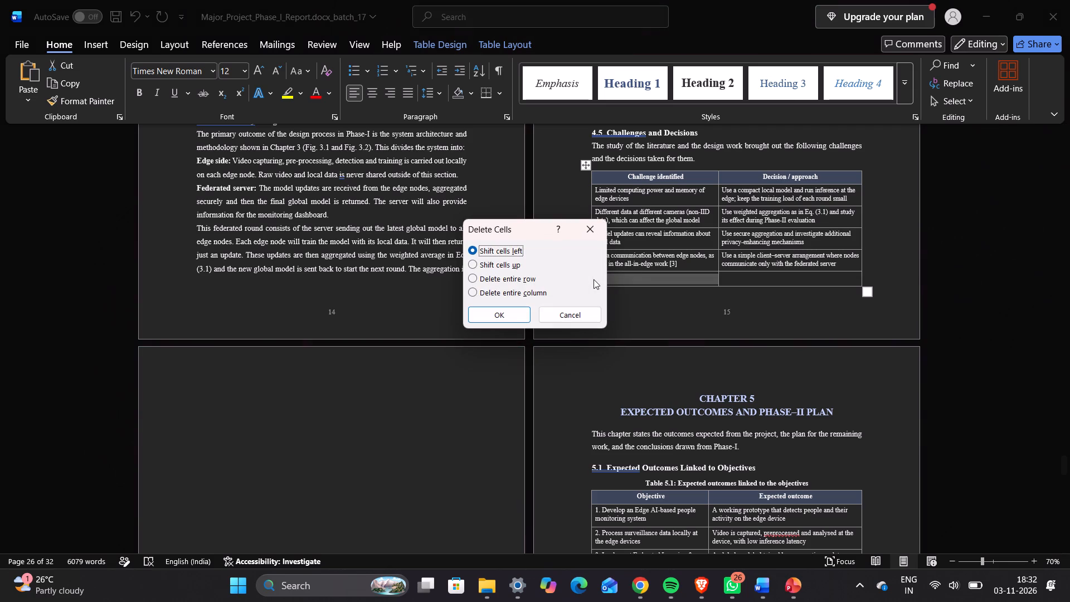
left_click(528, 279)
left_click(500, 314)
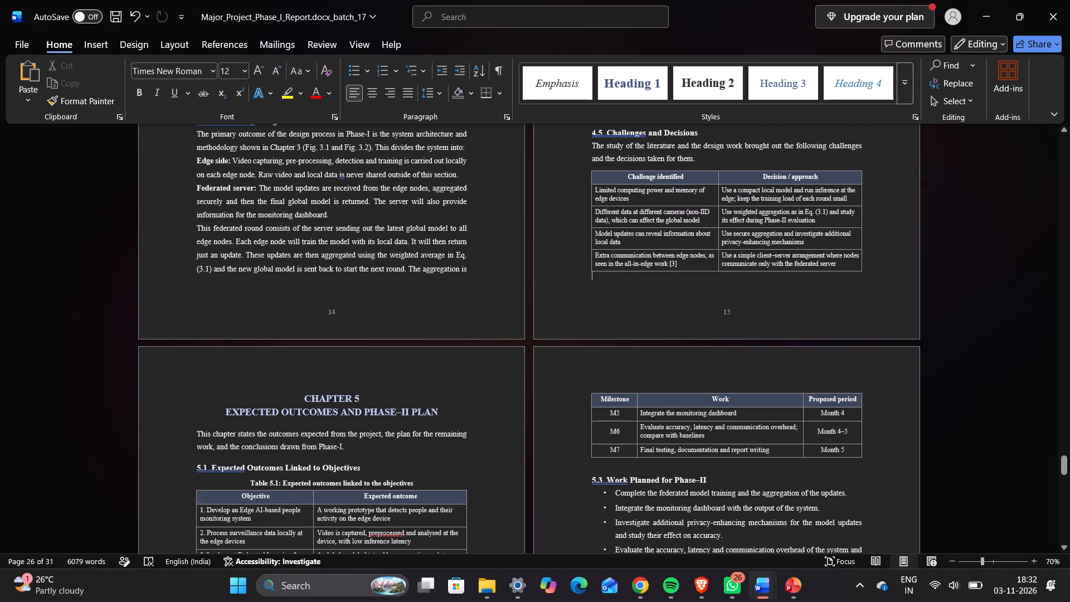
Review the layout of Chapter 5, the References and Appendices A and B, including how Table 5.2 breaks across pages.
scroll(460, 381, "down", 5)
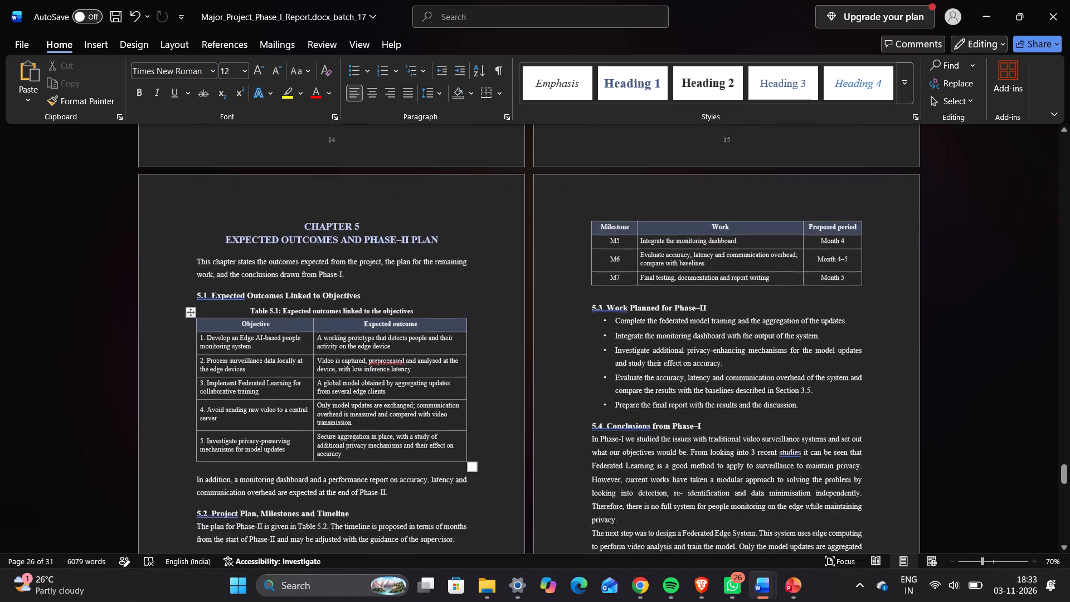
scroll(460, 381, "down", 2)
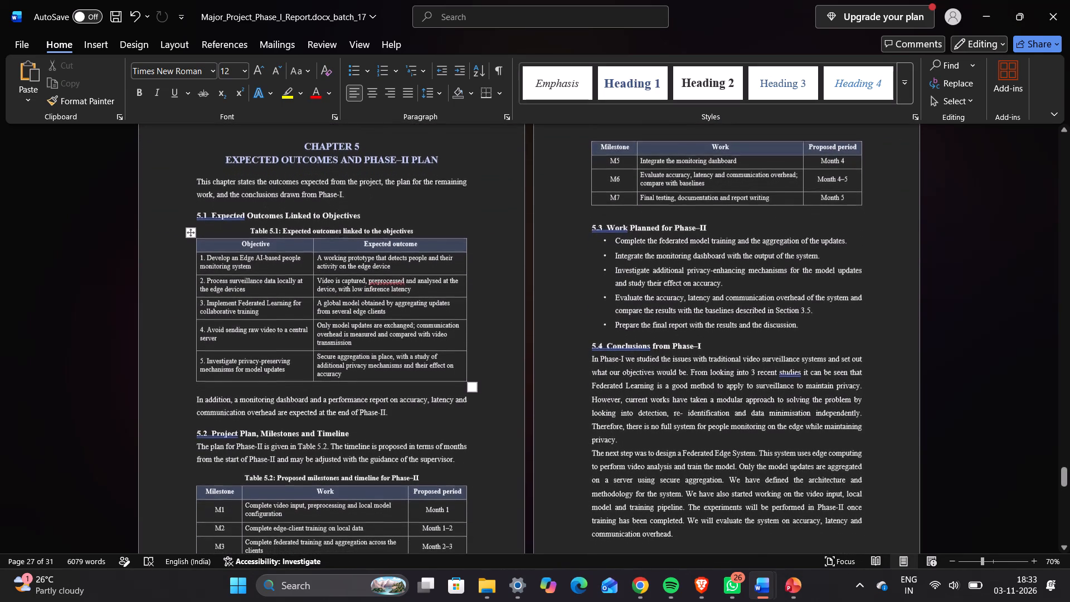
scroll(460, 381, "down", 1)
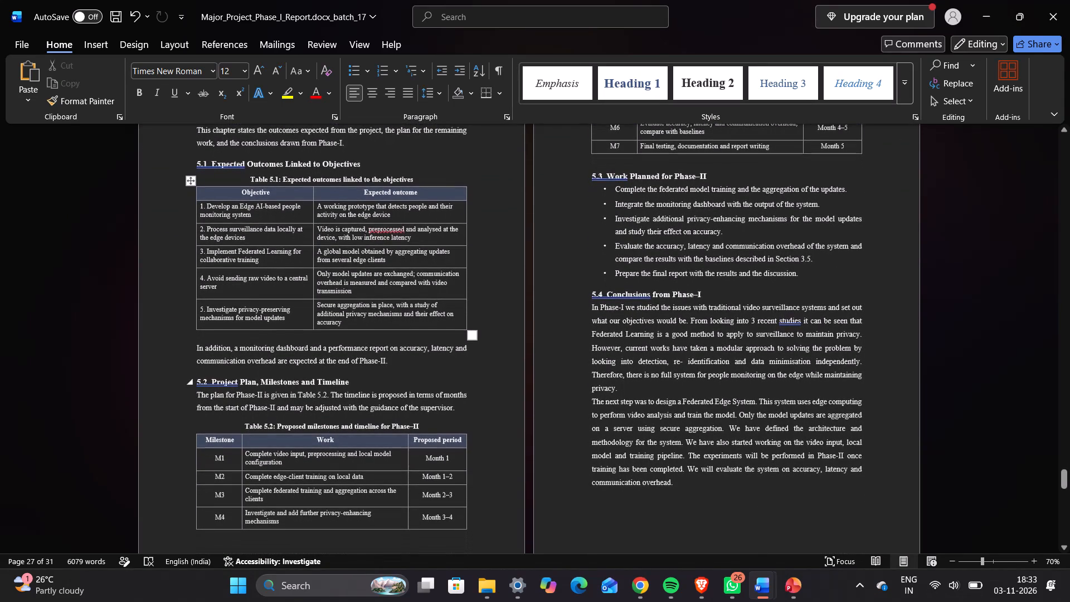
scroll(460, 381, "down", 3)
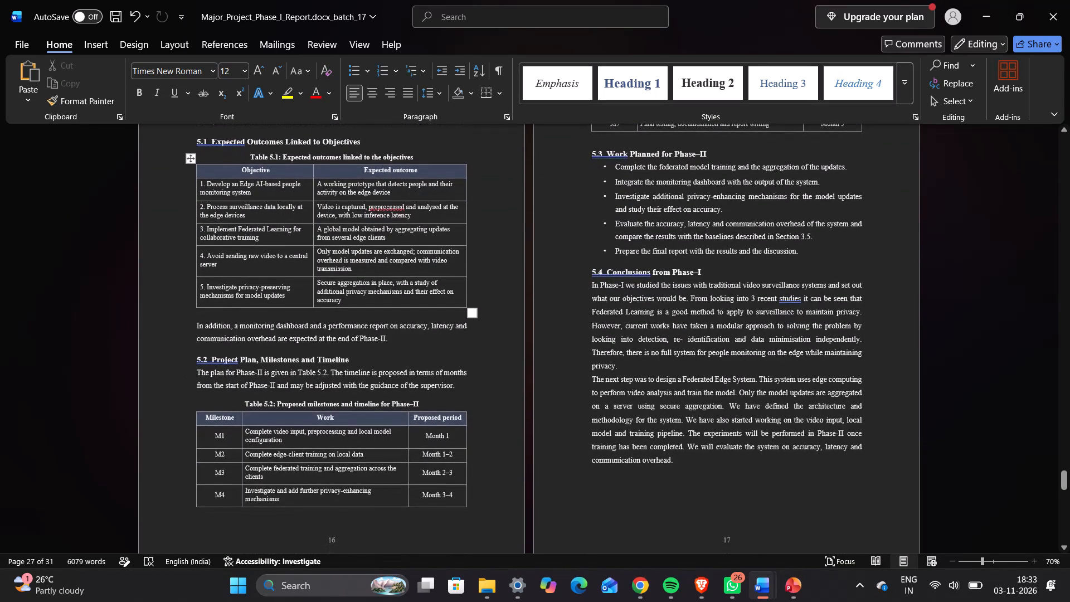
scroll(460, 381, "down", 4)
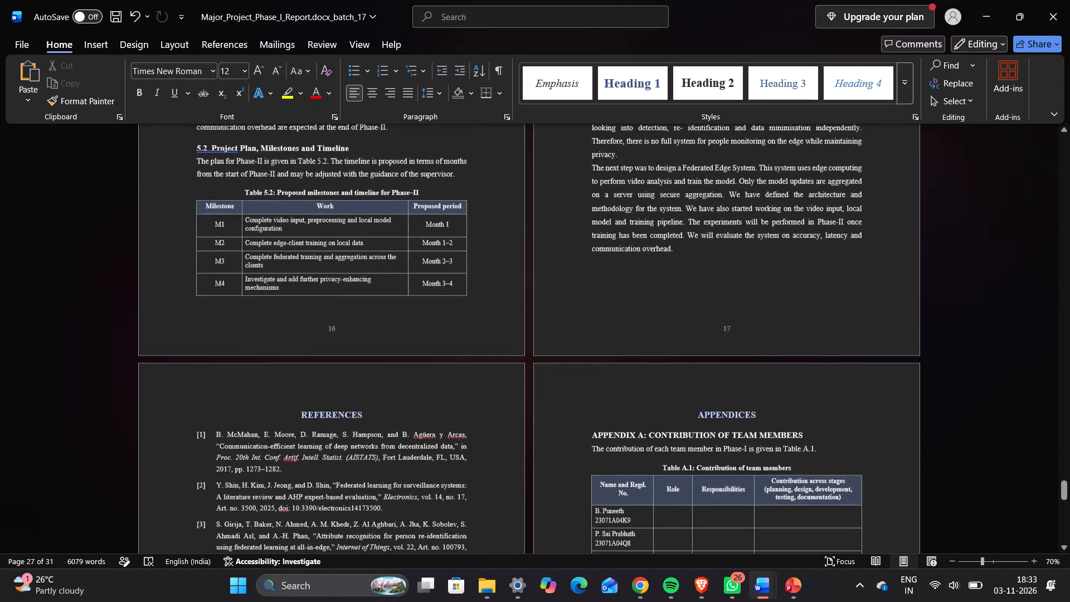
scroll(460, 381, "down", 4)
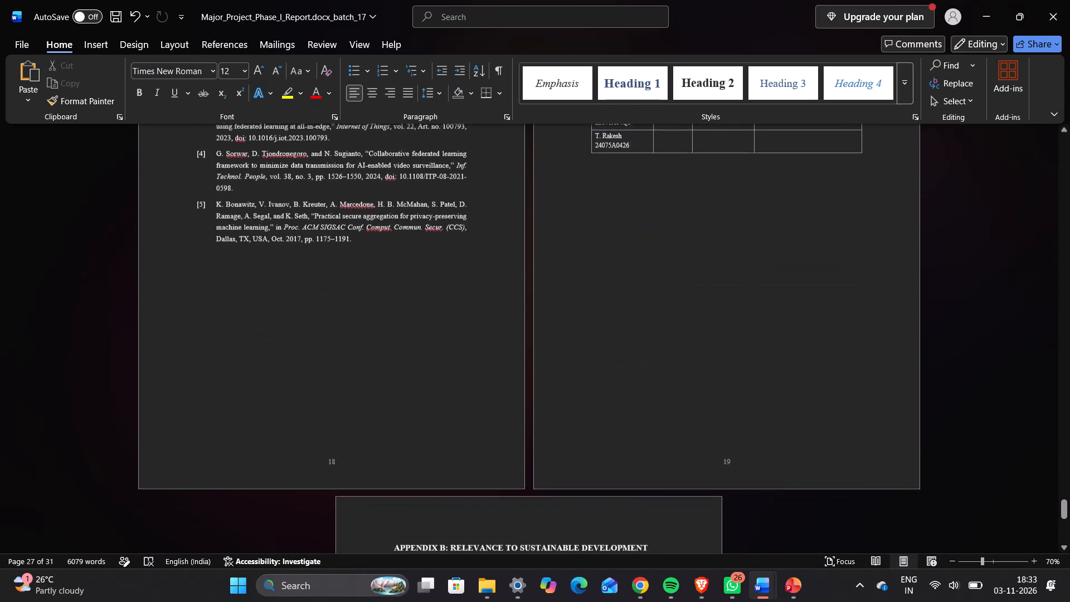
scroll(460, 381, "down", 4)
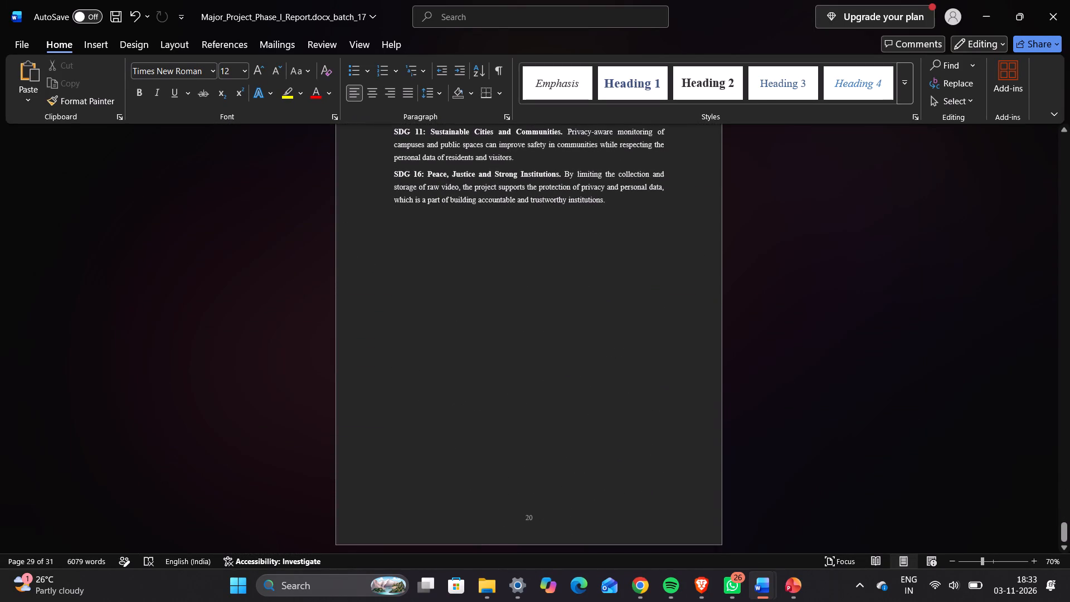
Examine the front pages of the report: the title page, Certificate, Plagiarism Certificate and Approval Certificate.
scroll(460, 381, "up", 16)
scroll(460, 381, "up", 9)
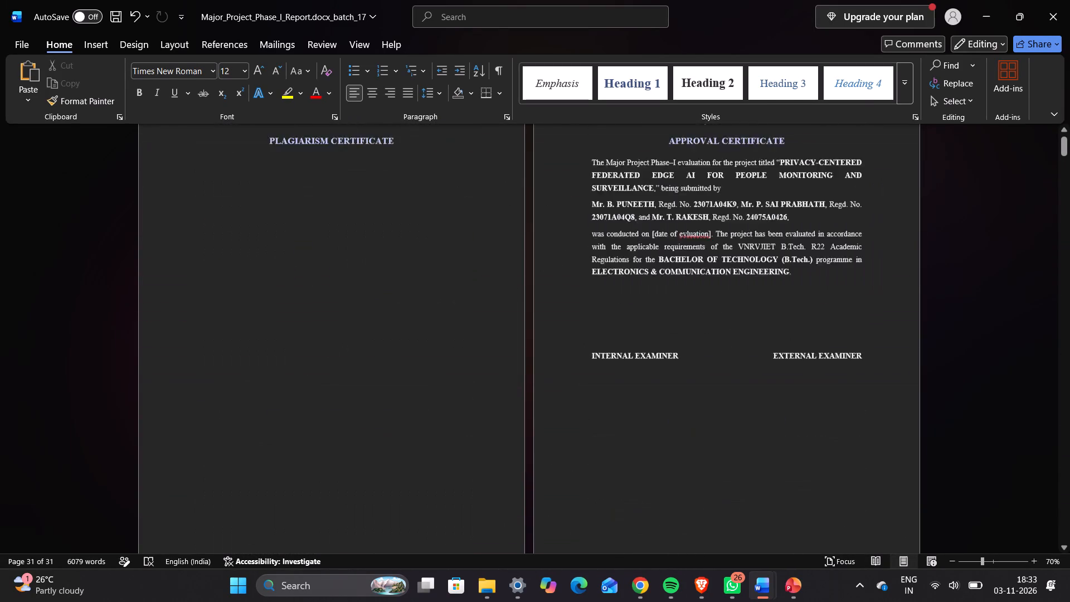
scroll(460, 381, "up", 3)
scroll(460, 381, "down", 4)
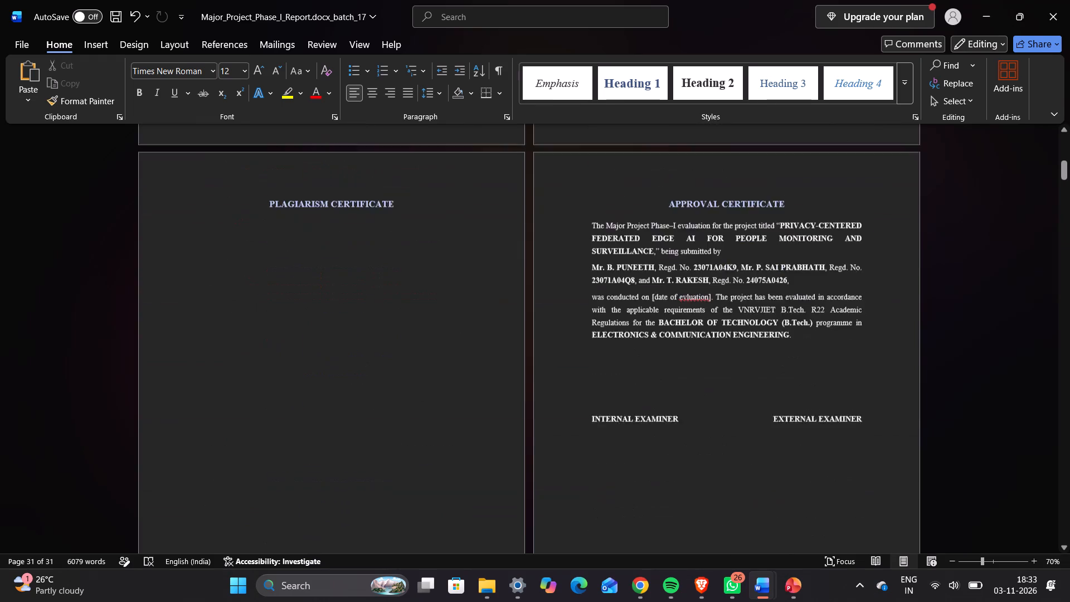
scroll(460, 381, "up", 3)
scroll(460, 381, "down", 2)
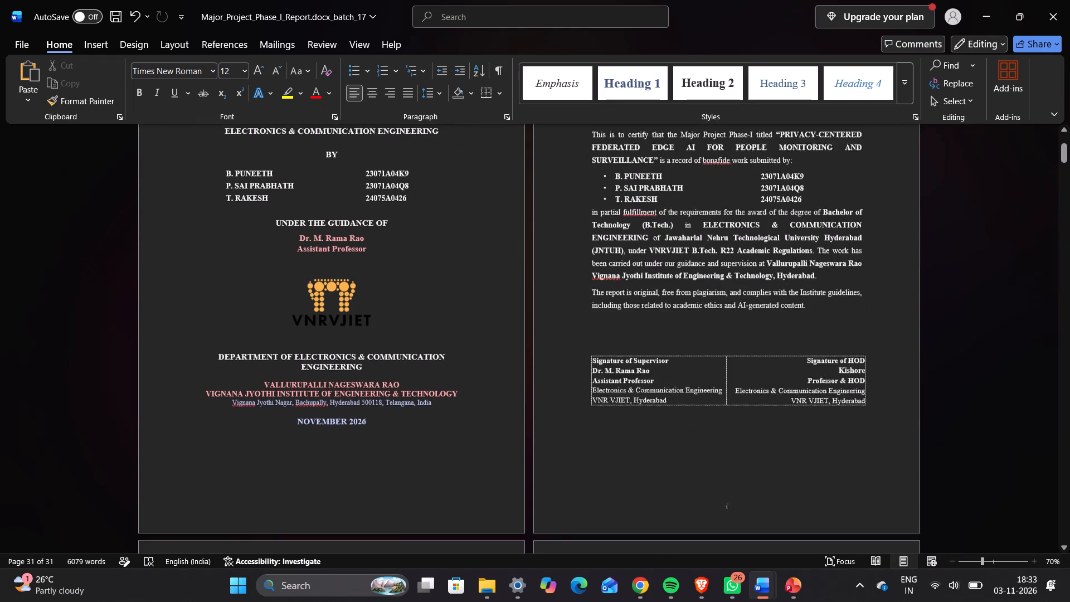
Resolve the spelling flag on "fulfillment" in the first paragraph of the Declaration.
scroll(460, 381, "down", 10)
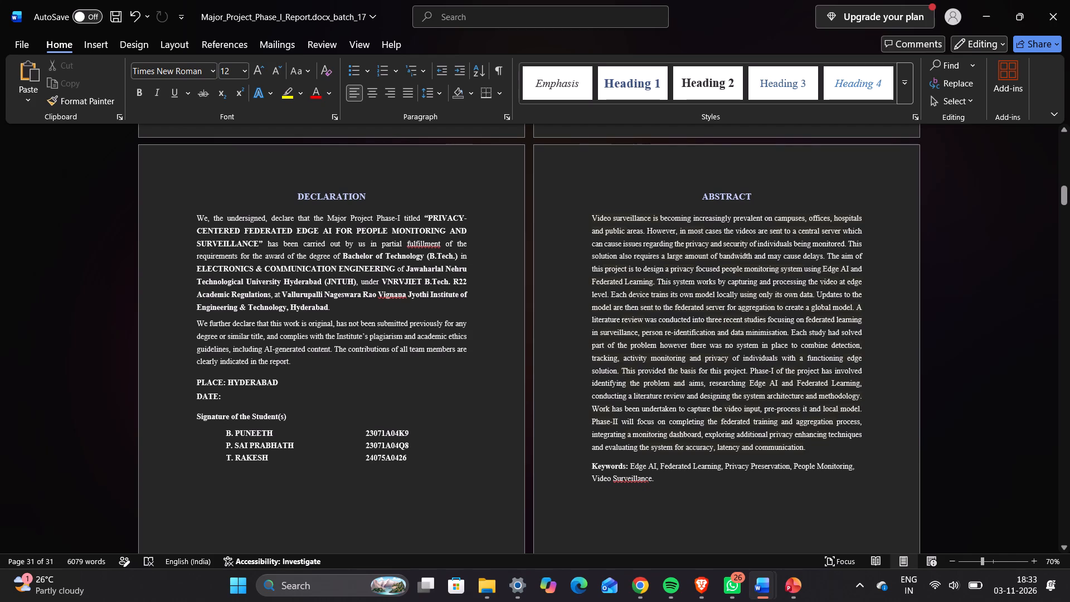
left_click(423, 246)
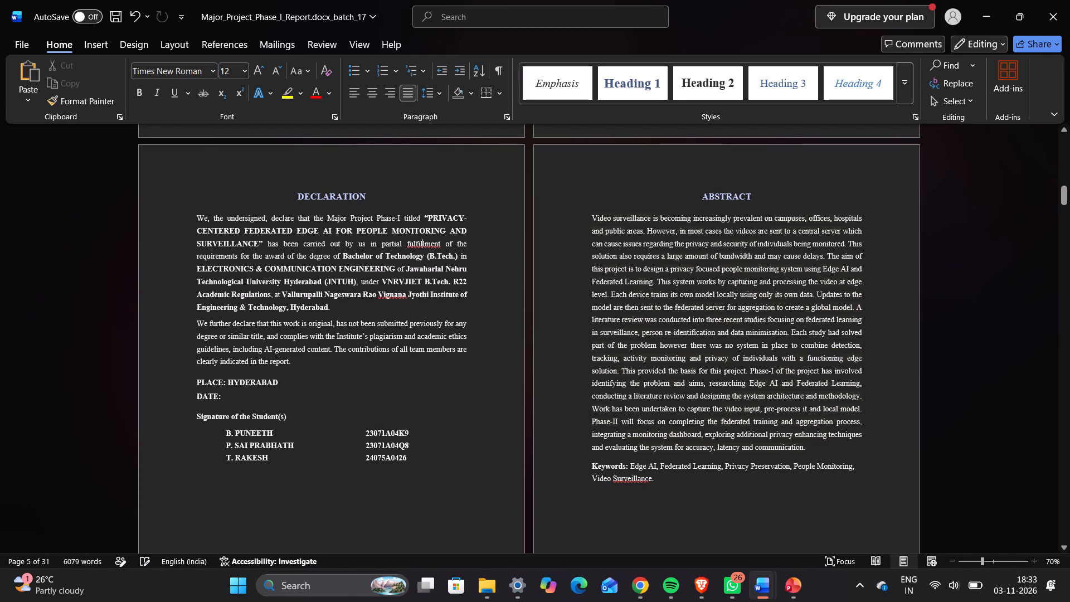
right_click(423, 246)
left_click(414, 281)
Ignore all spelling flags for "Vignana", starting from the institute name in the Declaration.
left_click(393, 298)
right_click(393, 298)
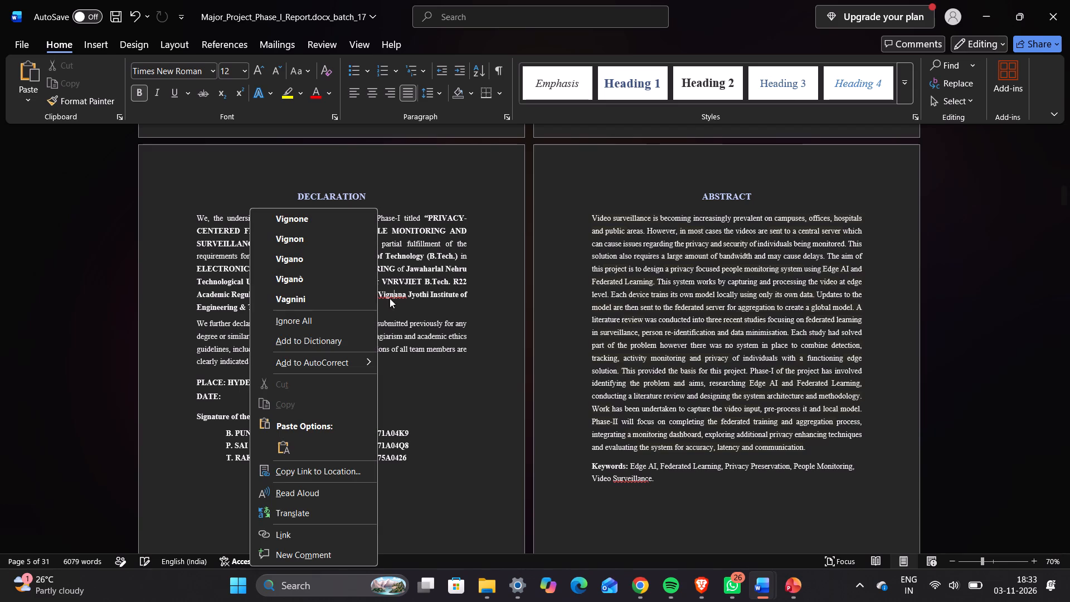
left_click(359, 313)
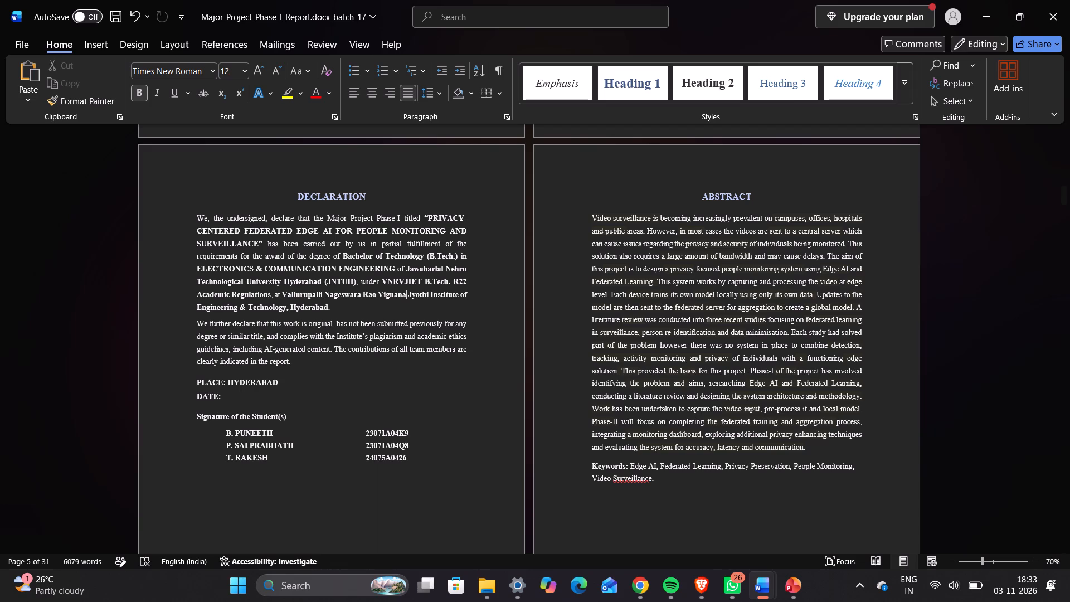
Check the Abstract, Table of Contents and List of Figures for layout and page-number entries.
scroll(359, 313, "down", 2)
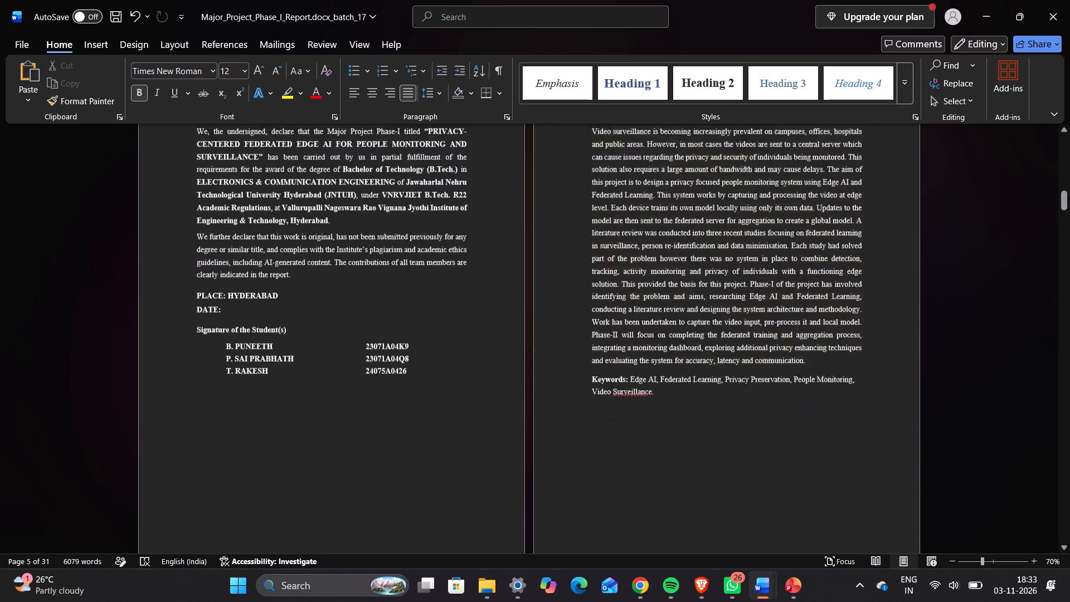
scroll(359, 313, "down", 5)
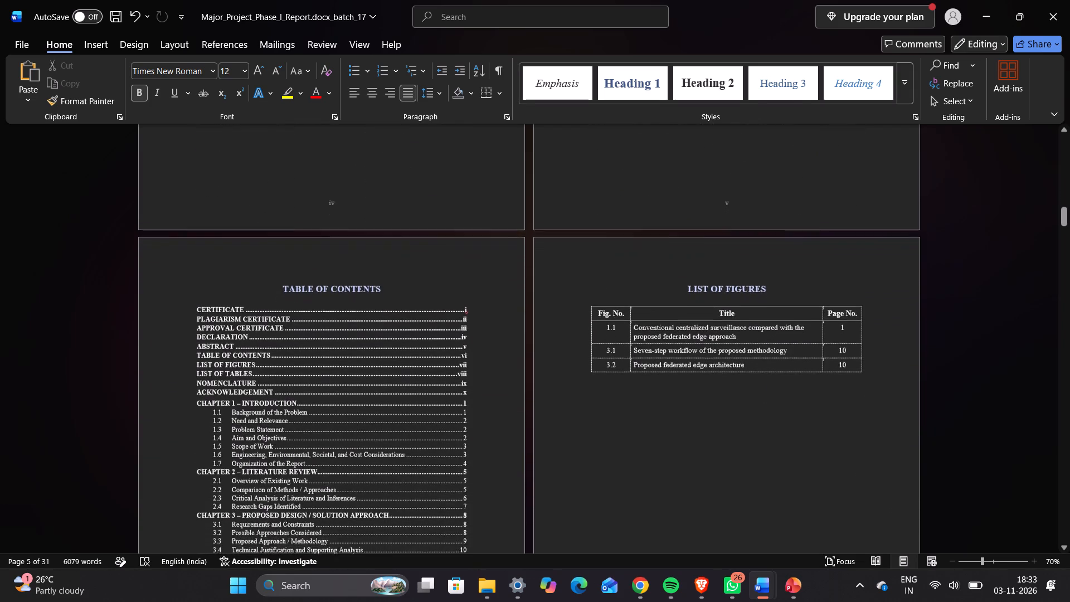
scroll(359, 313, "down", 1)
scroll(359, 313, "up", 1)
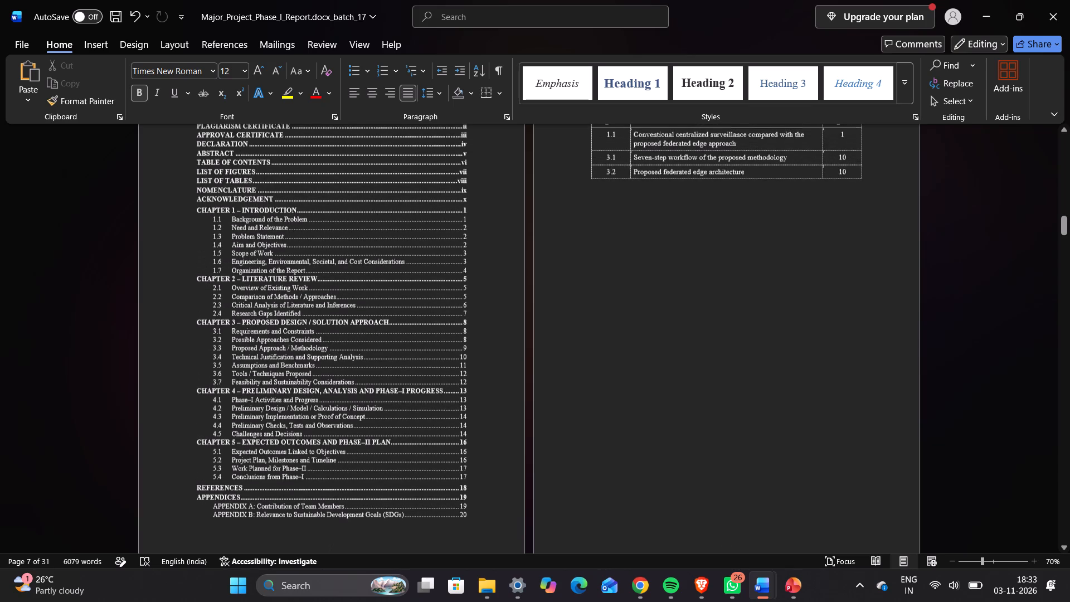
scroll(359, 313, "up", 2)
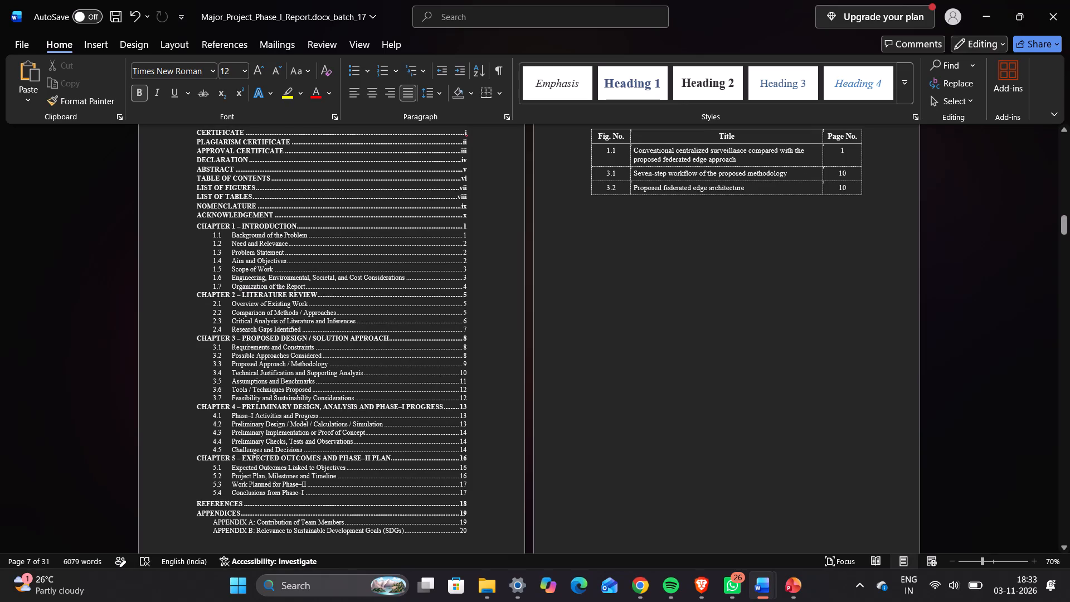
Review the body pages from Chapter 1 through Chapter 3, checking headings, figures and Tables 3.1 and 3.2 across page breaks.
scroll(487, 340, "down", 18)
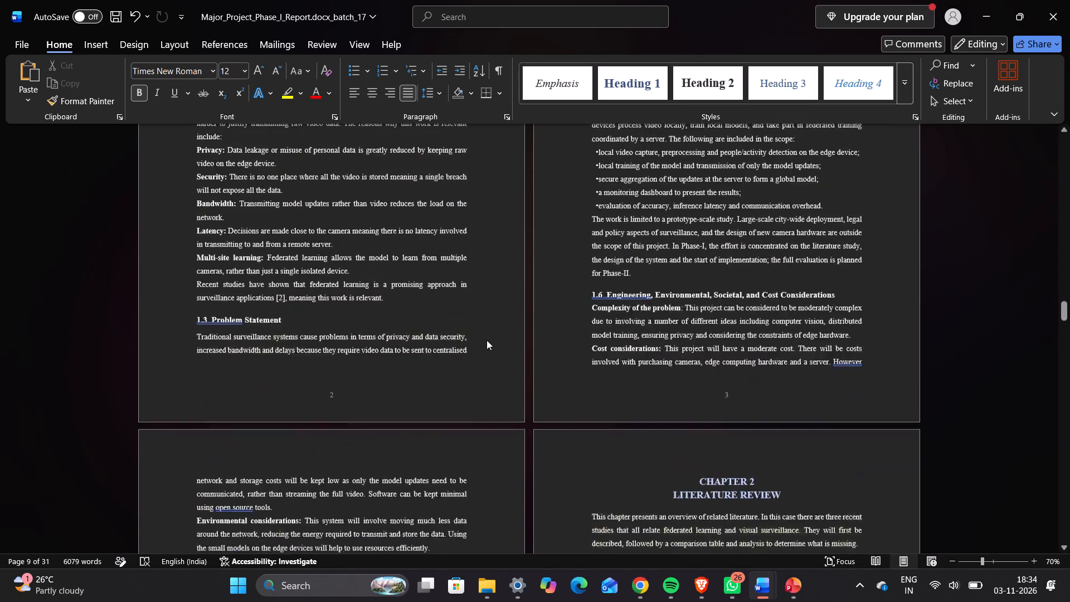
scroll(487, 340, "down", 6)
scroll(487, 340, "up", 1)
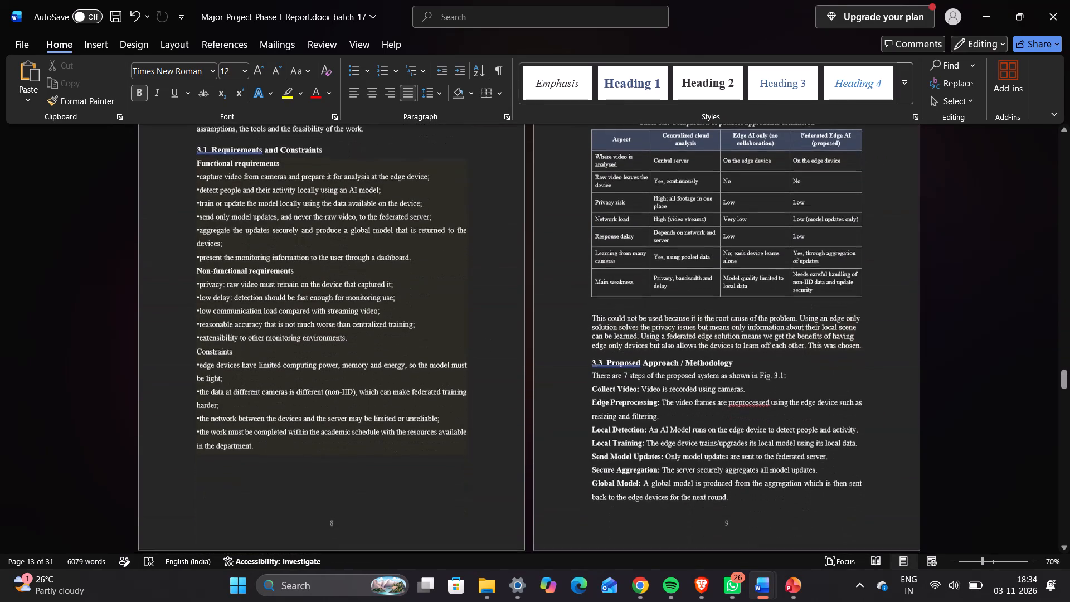
scroll(487, 340, "up", 1)
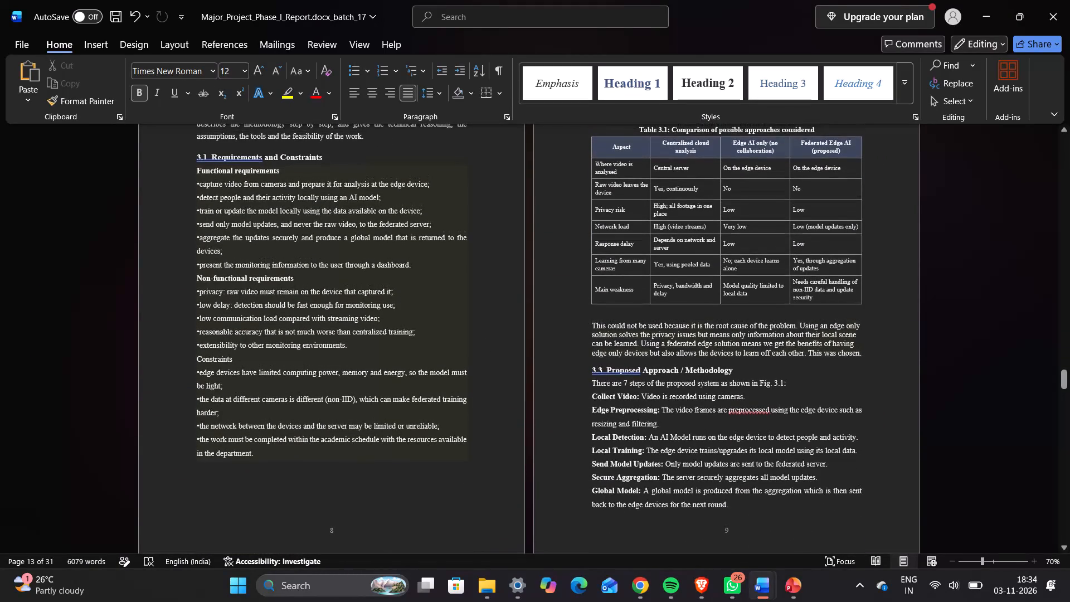
scroll(477, 339, "up", 3)
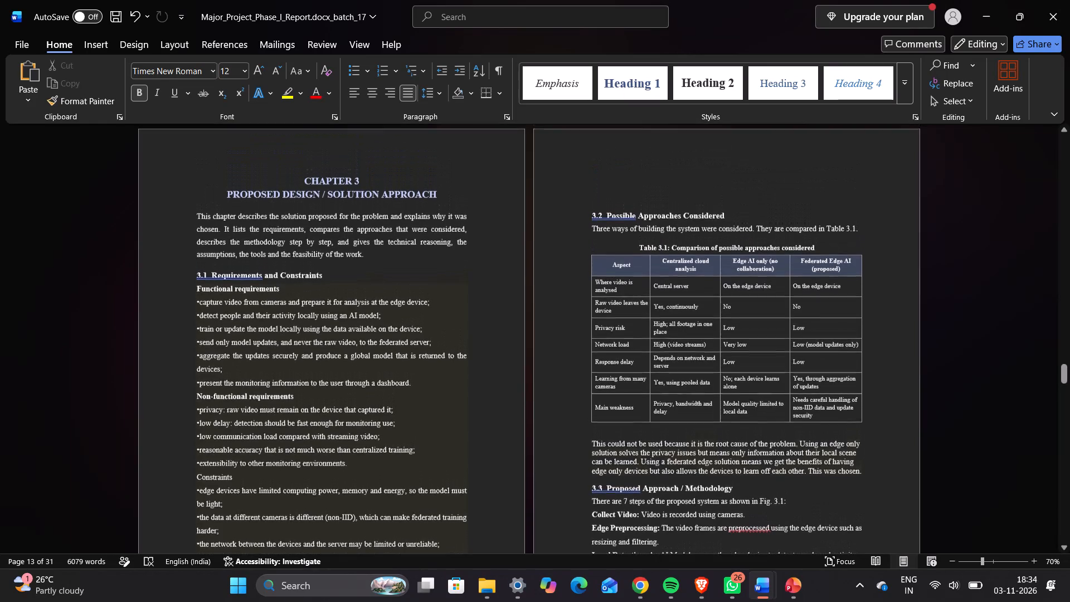
scroll(477, 339, "down", 4)
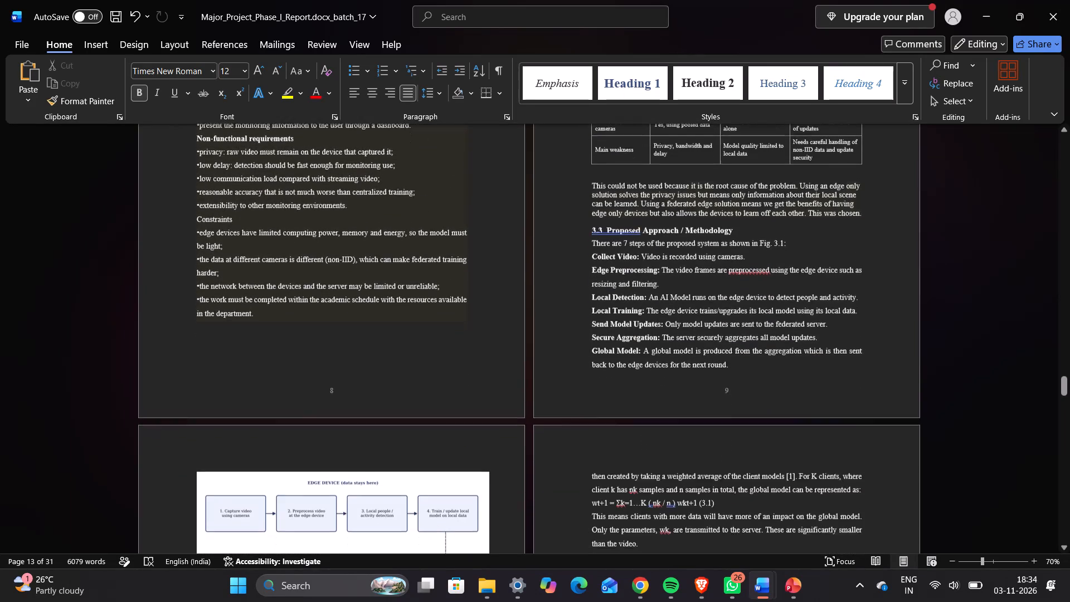
scroll(477, 339, "down", 5)
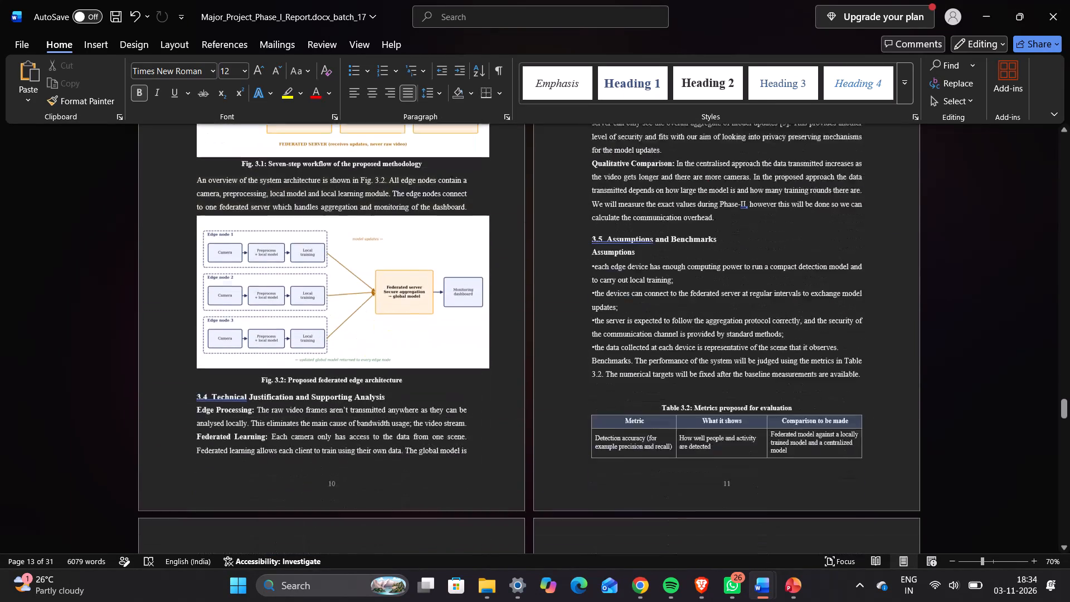
scroll(477, 339, "down", 1)
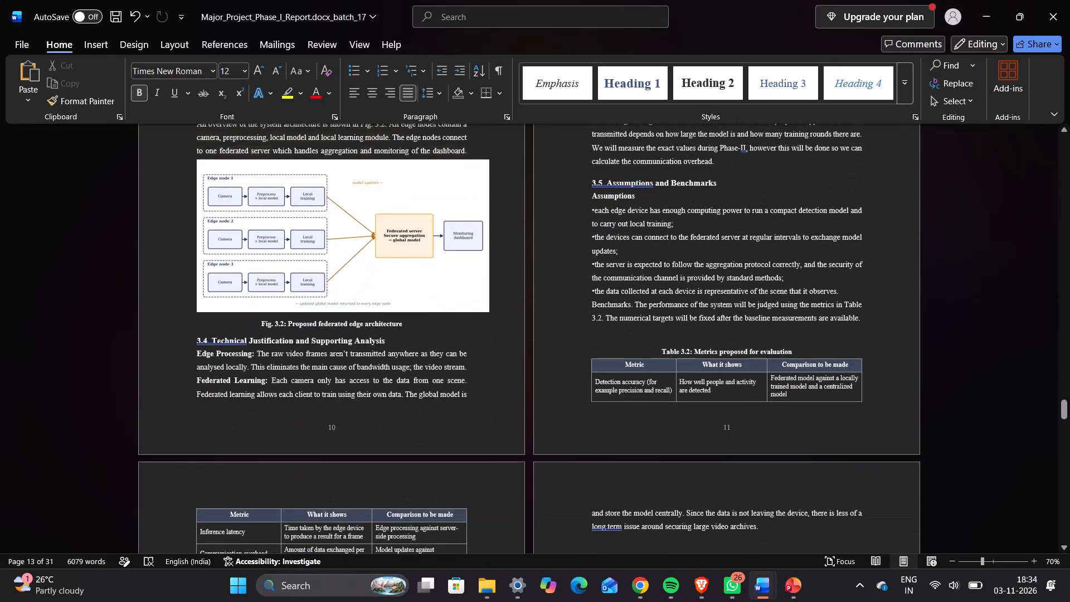
Recheck the report from the title page through the front matter to section 1.1, and return to the Table of Contents.
scroll(477, 339, "up", 12)
scroll(477, 339, "up", 13)
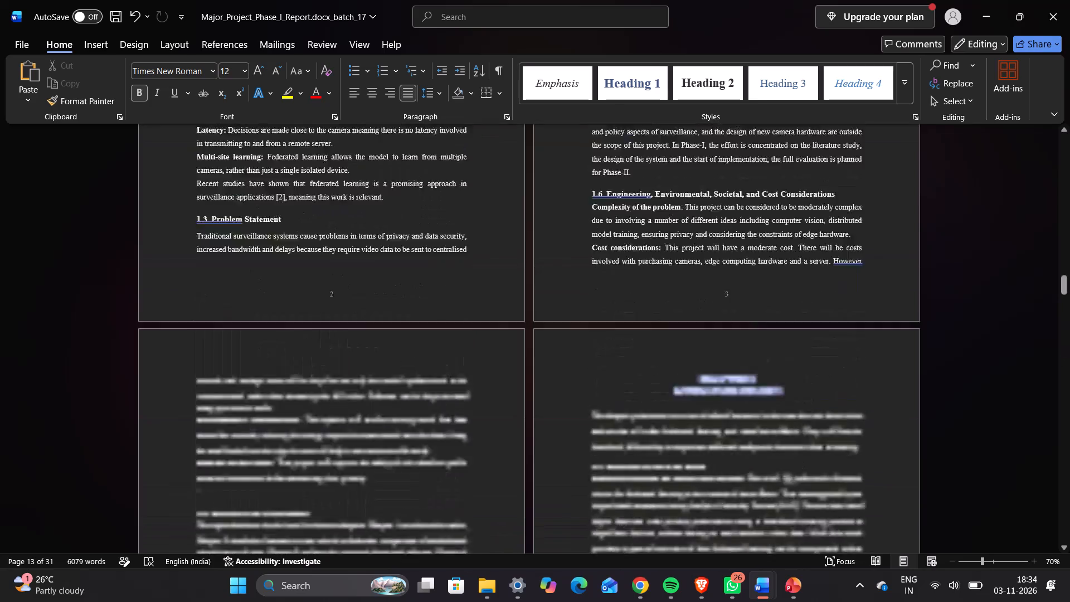
scroll(544, 356, "down", 3)
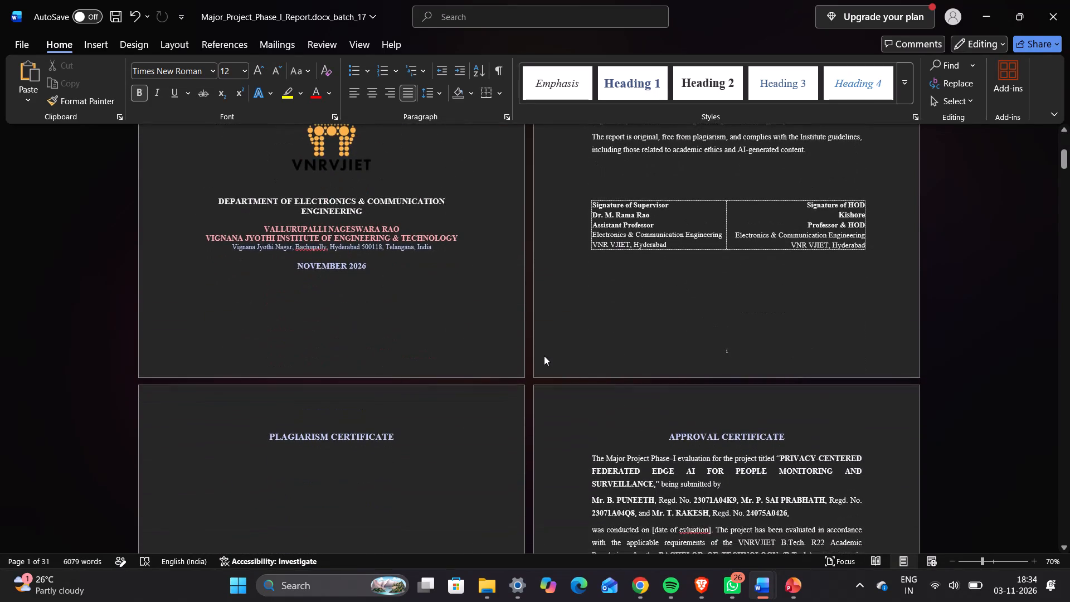
scroll(544, 356, "down", 8)
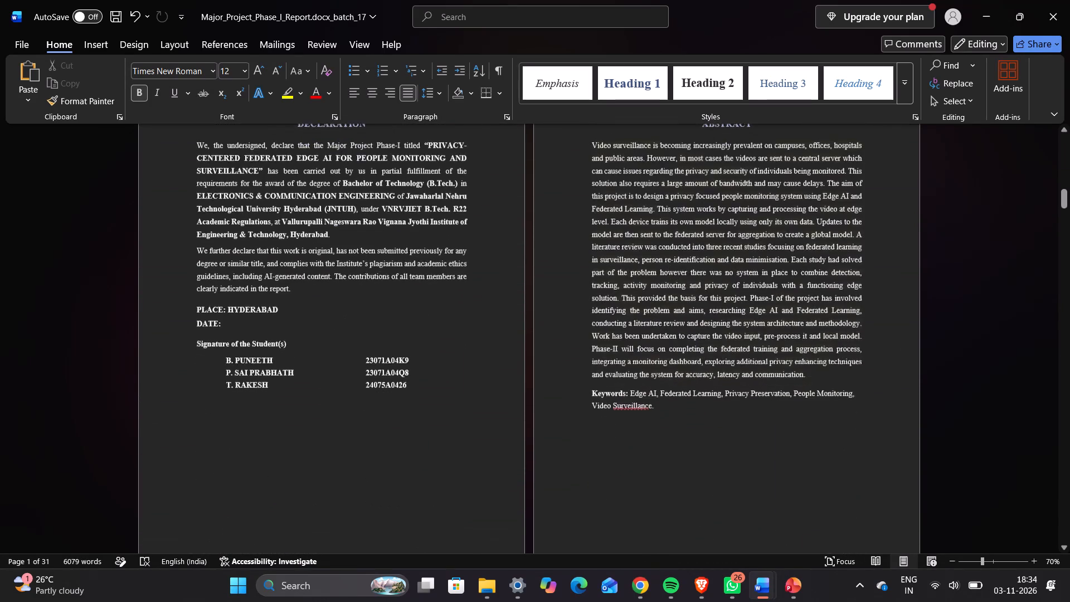
scroll(544, 356, "down", 4)
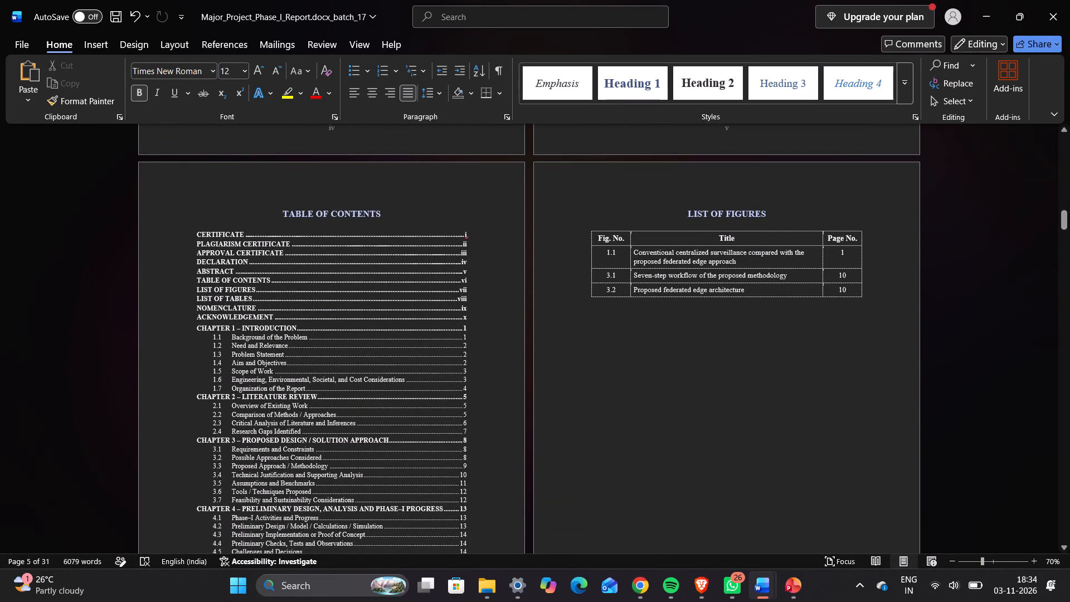
scroll(544, 356, "down", 6)
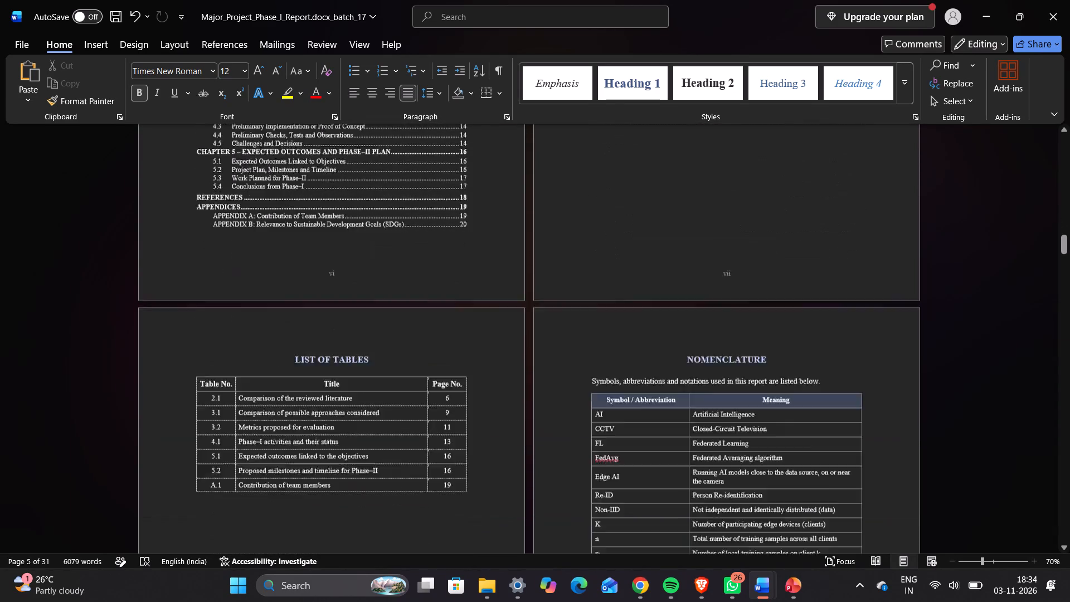
scroll(544, 356, "down", 5)
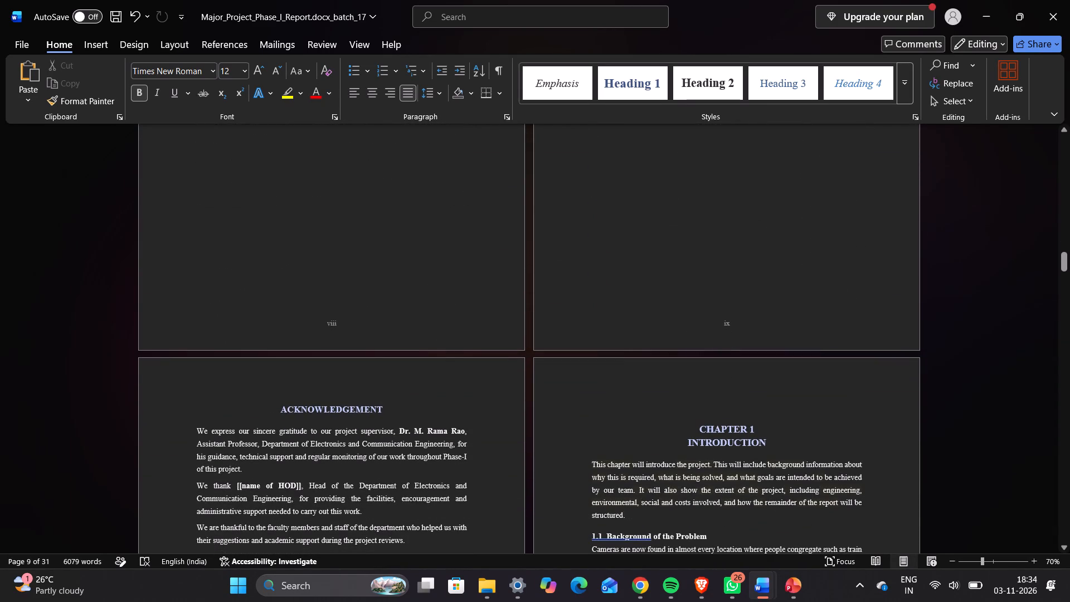
scroll(544, 356, "down", 4)
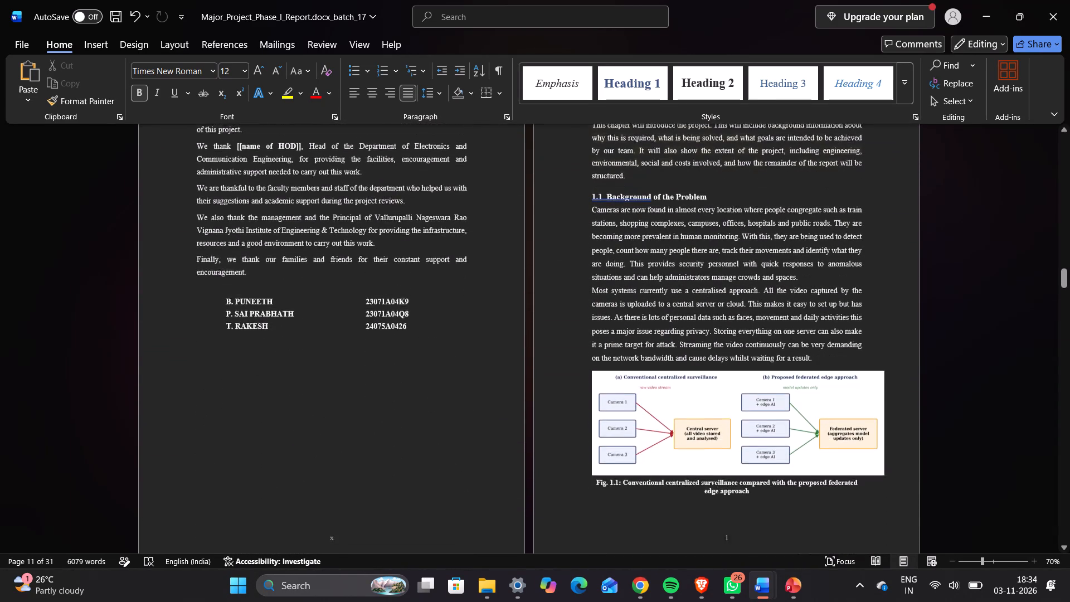
scroll(544, 356, "down", 1)
scroll(544, 356, "up", 4)
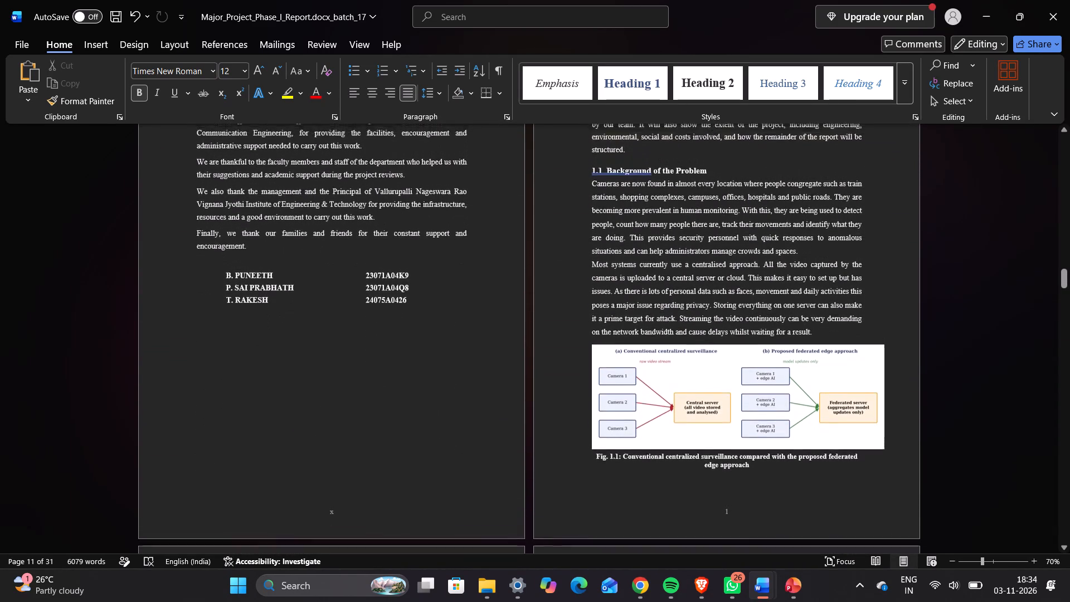
scroll(544, 356, "up", 10)
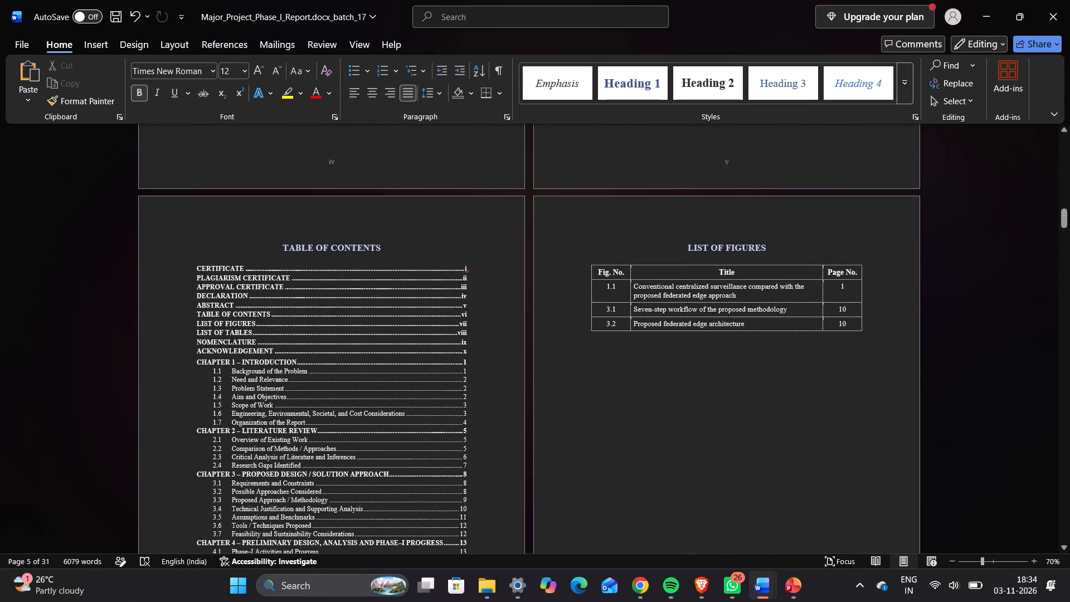
Skim the report from the Table of Contents through Chapter 3, checking page layout, Table 3.1 and the workflow and architecture figures.
scroll(544, 356, "down", 14)
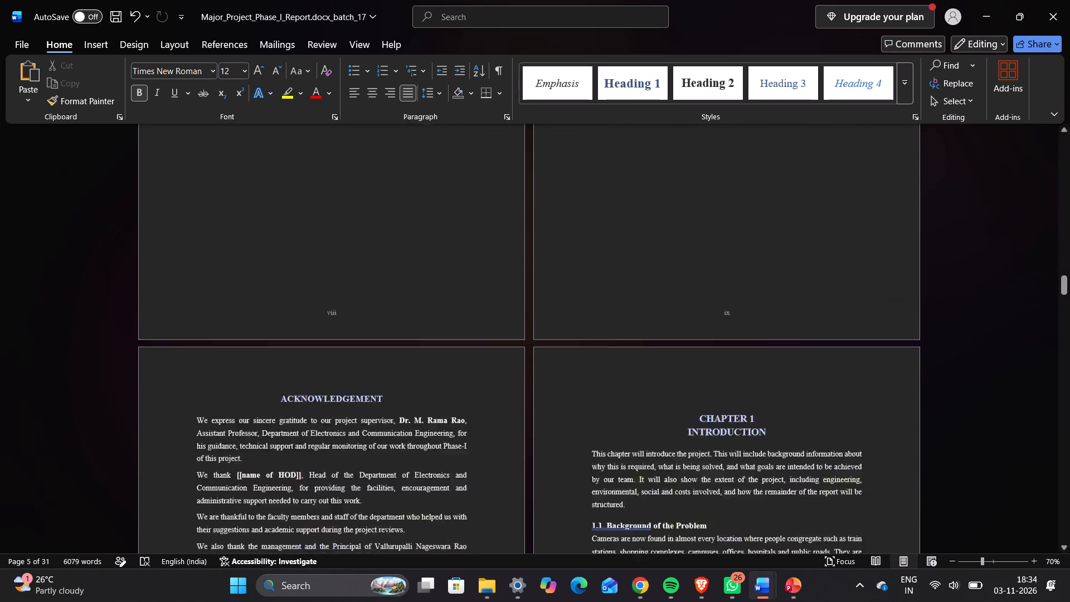
scroll(544, 356, "down", 6)
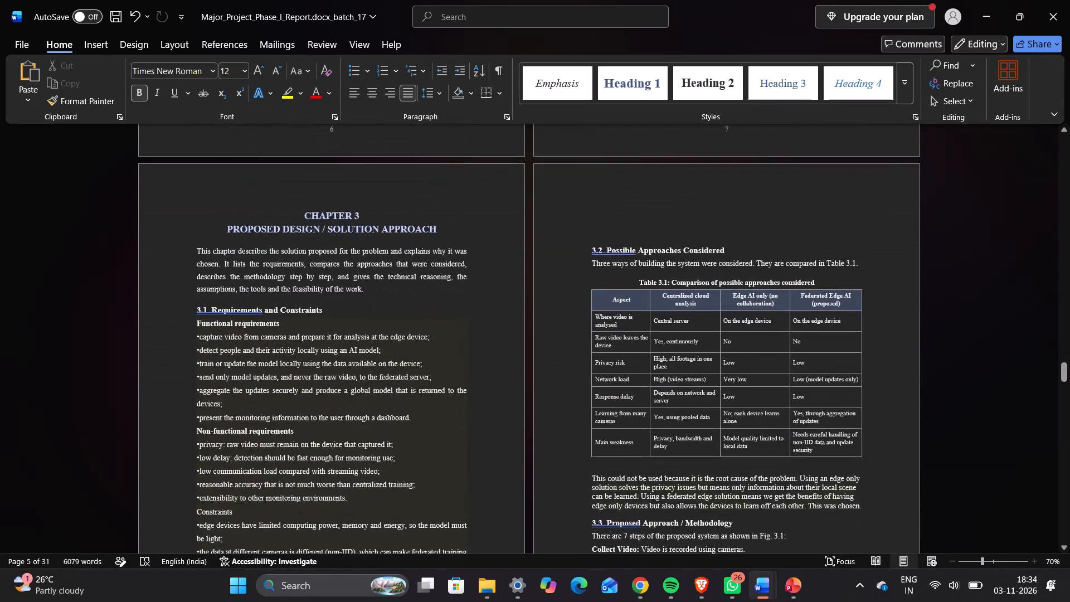
scroll(544, 356, "down", 5)
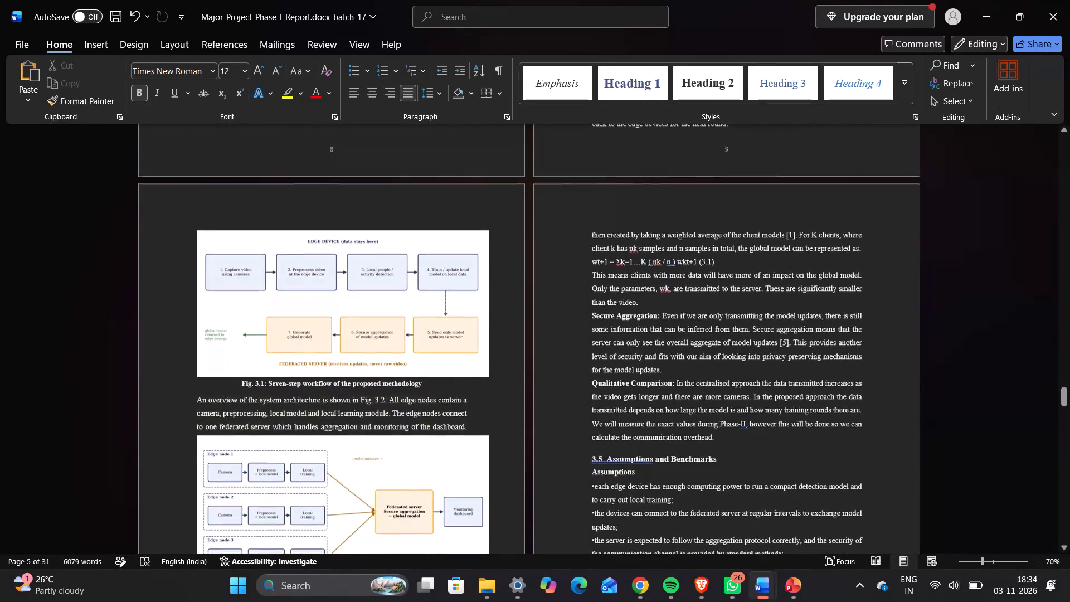
scroll(544, 356, "down", 2)
Recheck the pages backwards from Chapter 3 through the Abstract, Declaration and certificates to the start of the report.
scroll(544, 356, "up", 16)
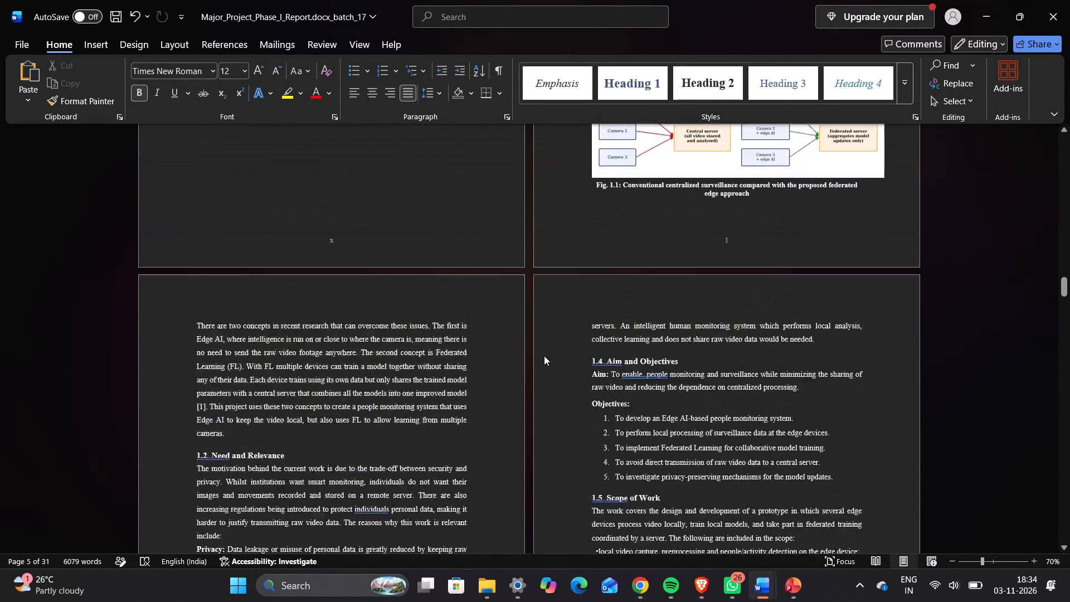
scroll(544, 356, "up", 9)
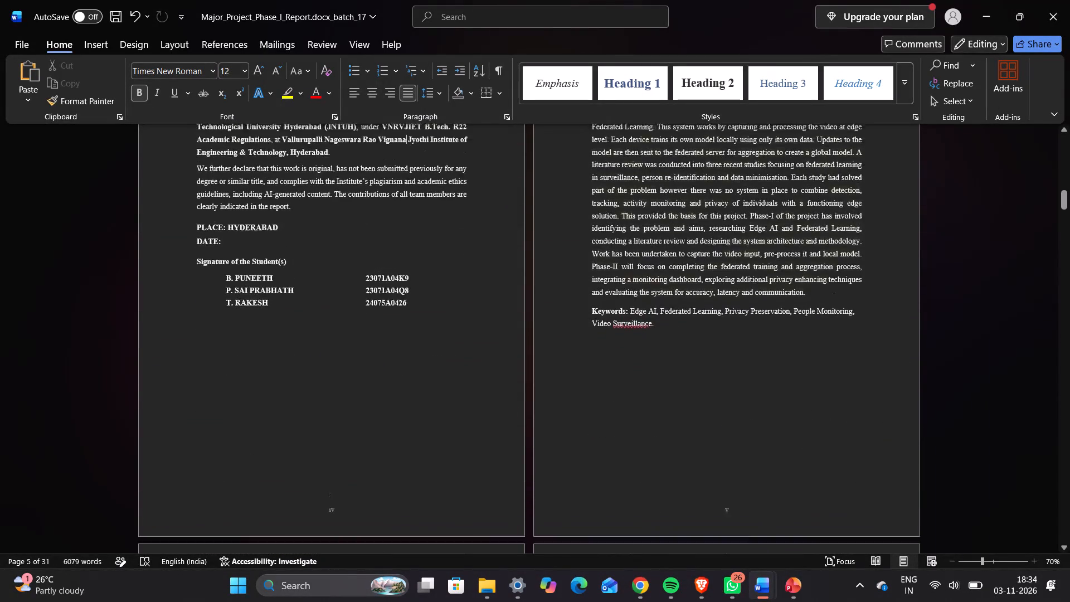
scroll(544, 356, "up", 7)
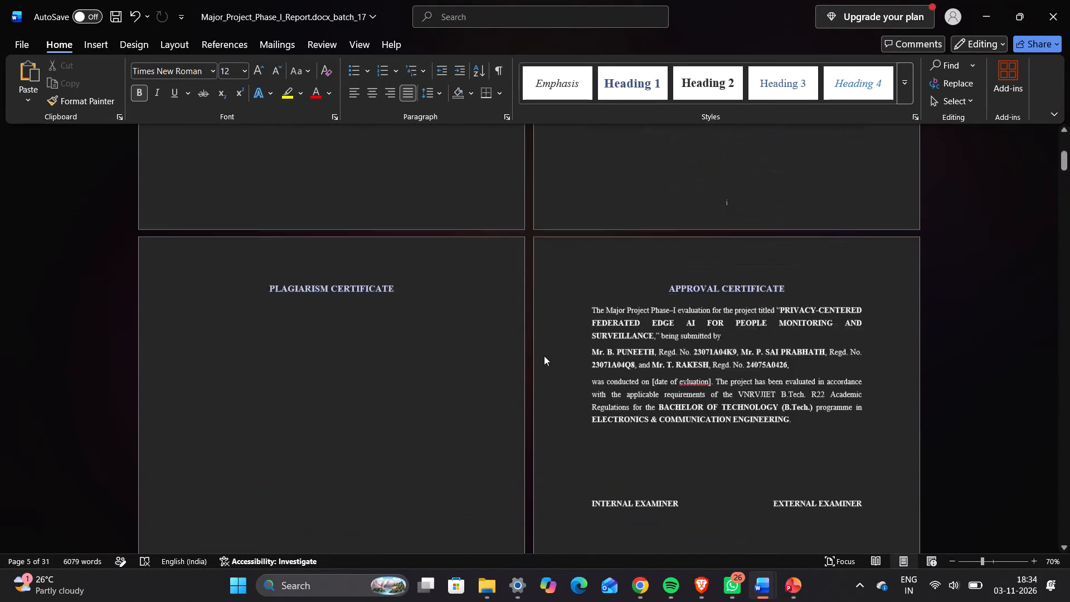
scroll(544, 356, "up", 3)
Review the front matter from the certificates through the Table of Contents, List of Figures and List of Tables to the Nomenclature table.
scroll(544, 356, "down", 8)
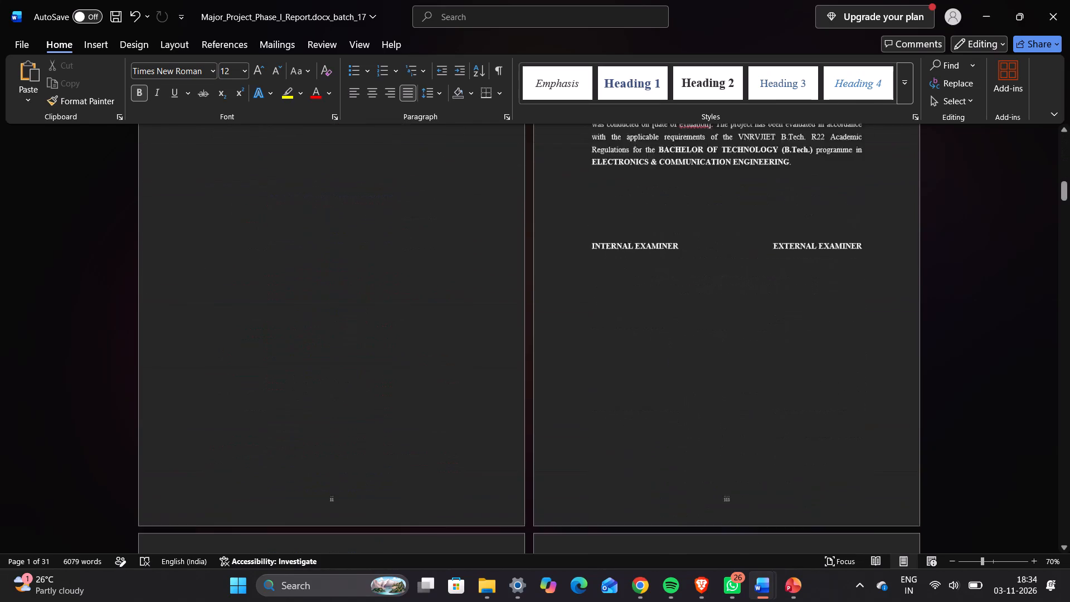
scroll(544, 356, "down", 5)
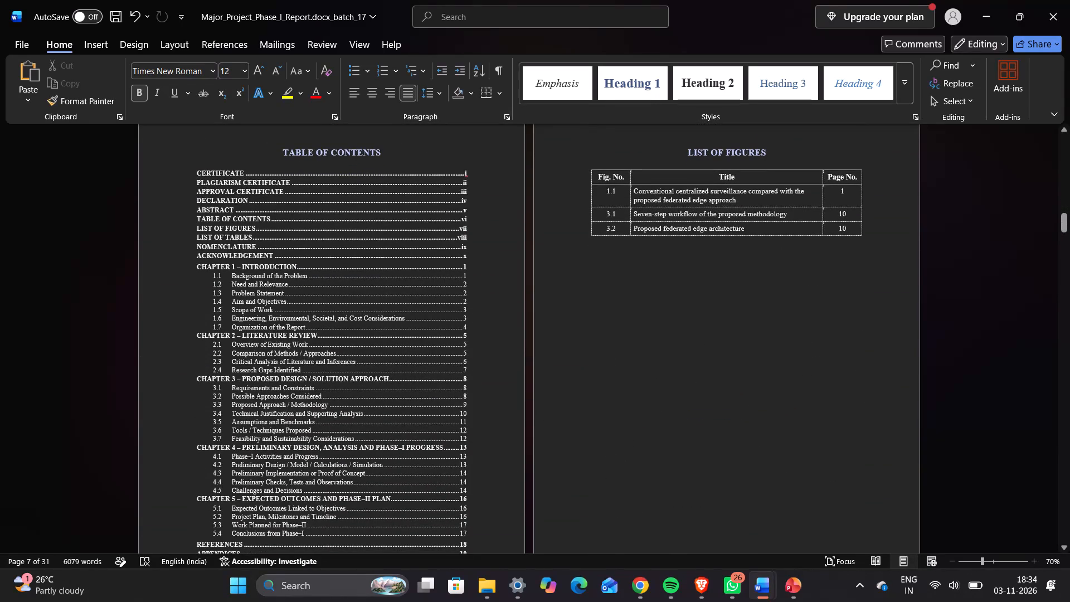
scroll(536, 356, "down", 5)
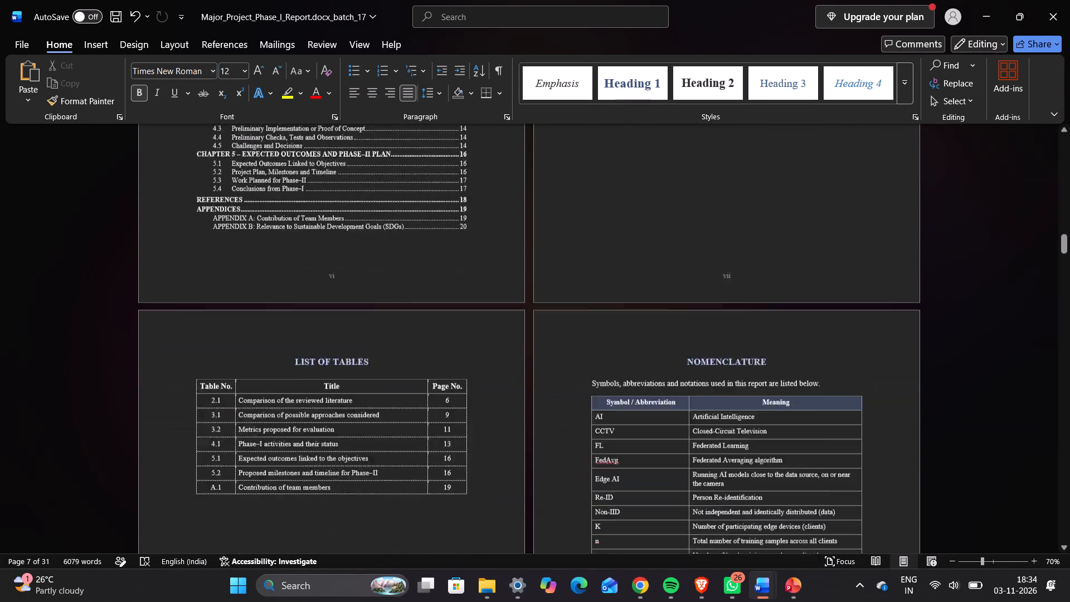
scroll(536, 356, "down", 2)
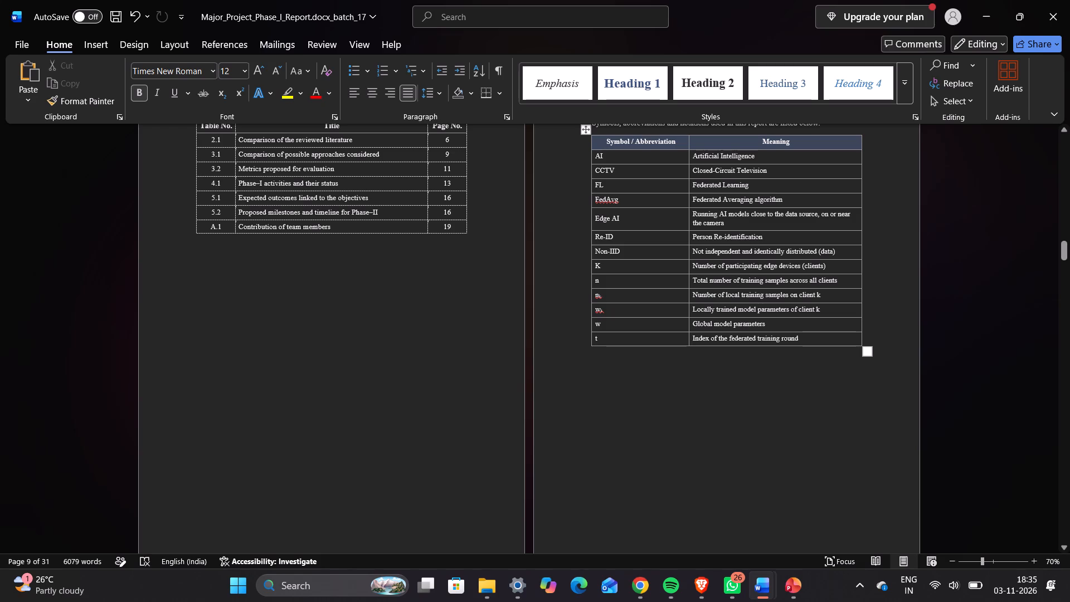
left_click(638, 224)
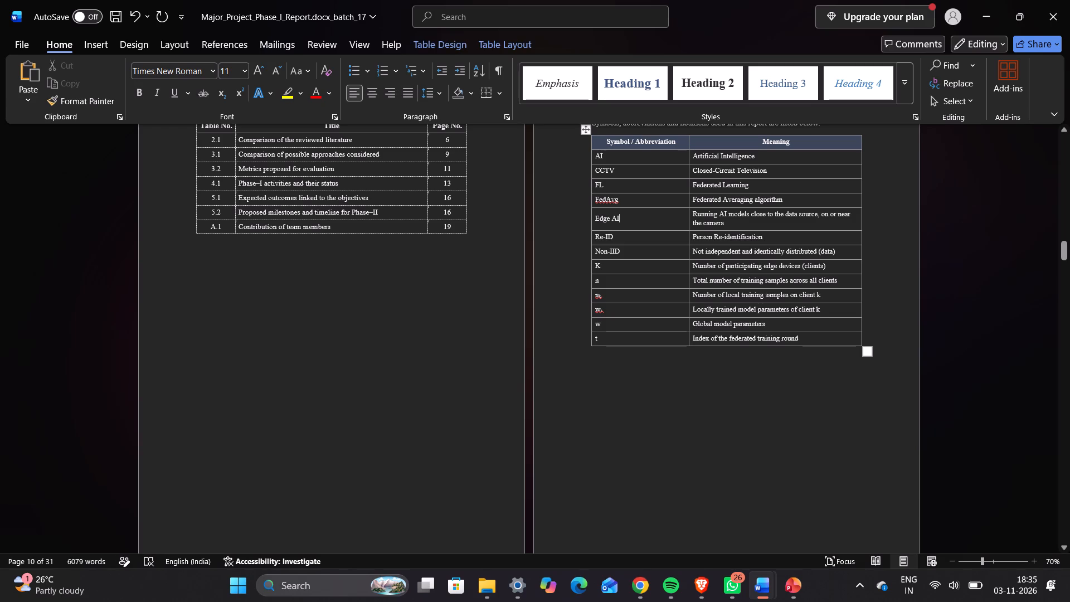
left_click(678, 401)
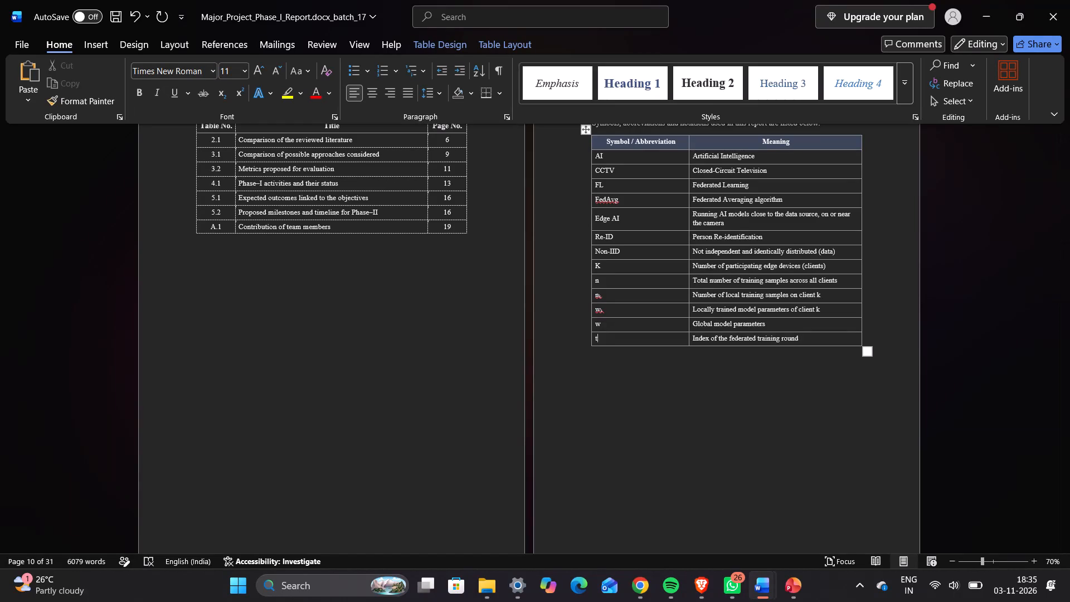
Save the report.
key("ctrl+s")
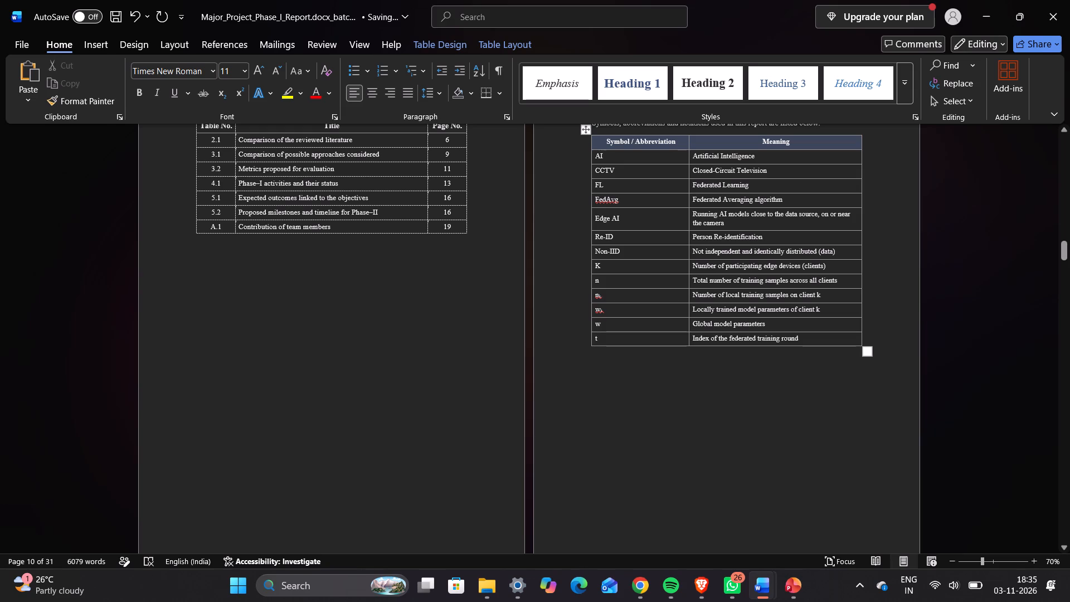
Start saving a copy of the report, choosing This PC as the location.
left_click(23, 44)
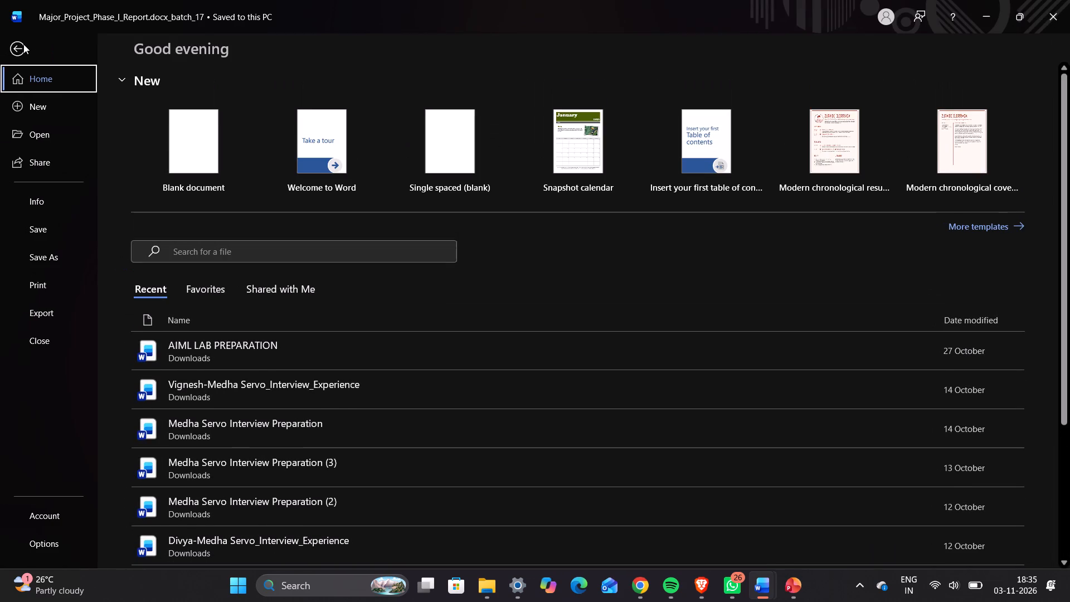
left_click(41, 259)
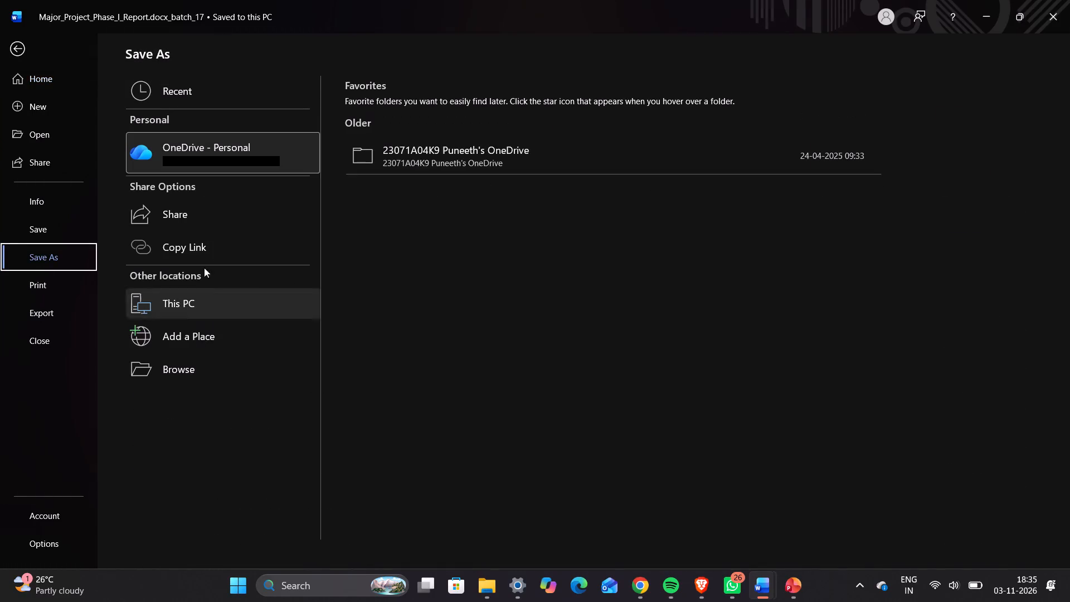
left_click(249, 303)
Save the copy in the Downloads folder as a Word document named Major_Project_Phase_I_Report.docx_batch_17_.
left_click(442, 161)
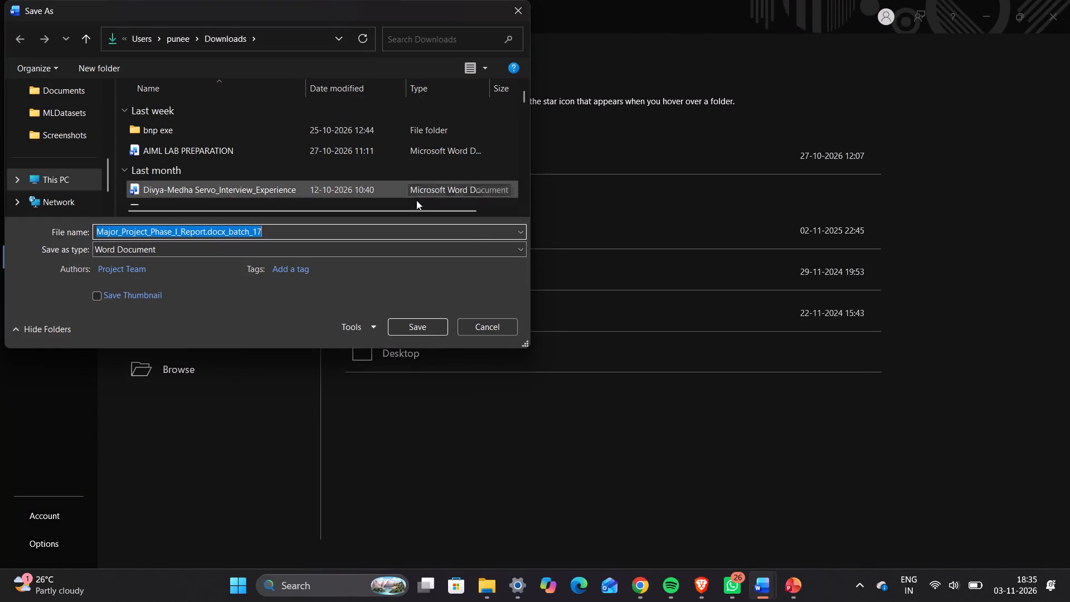
left_click(396, 246)
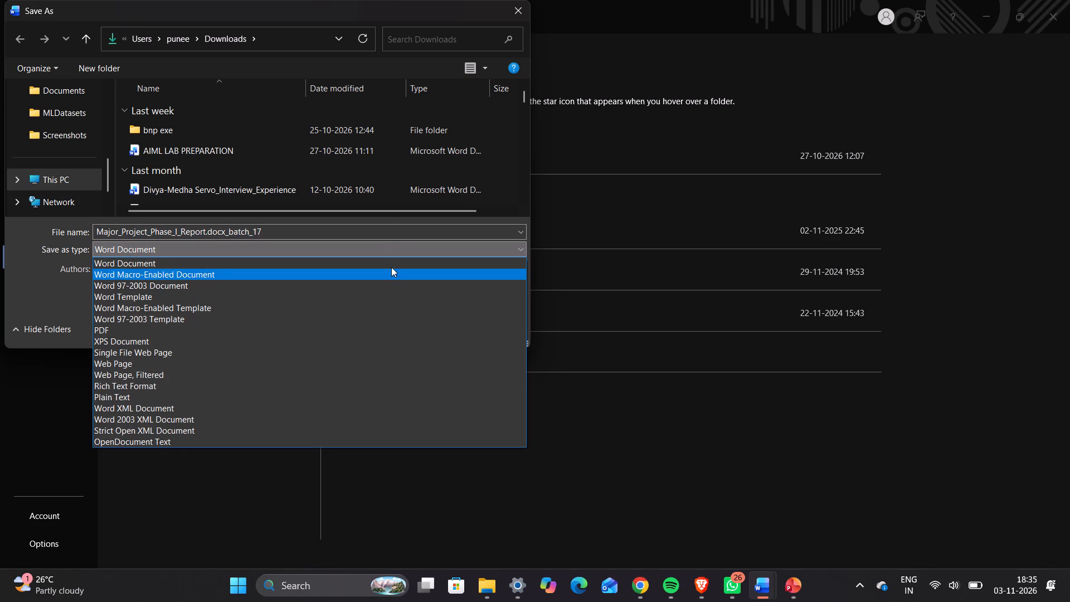
left_click(382, 231)
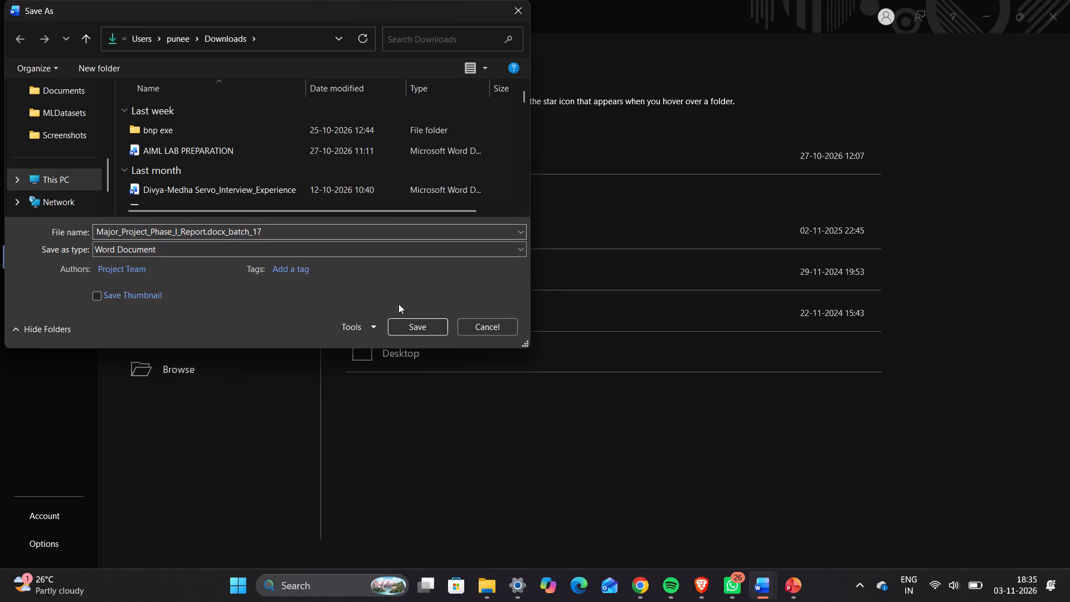
left_click(315, 234)
left_click(315, 234)
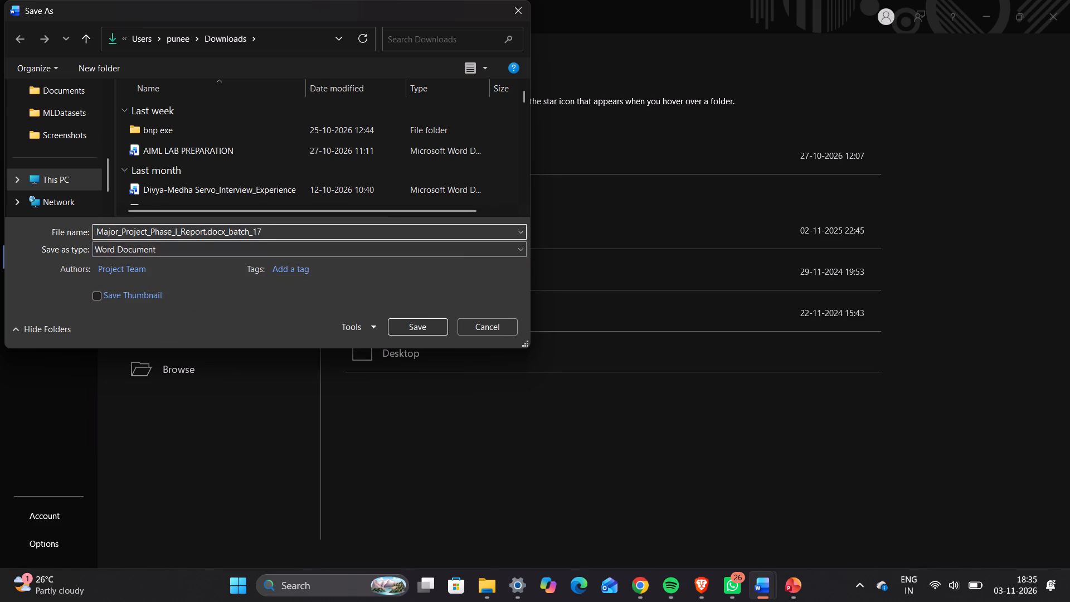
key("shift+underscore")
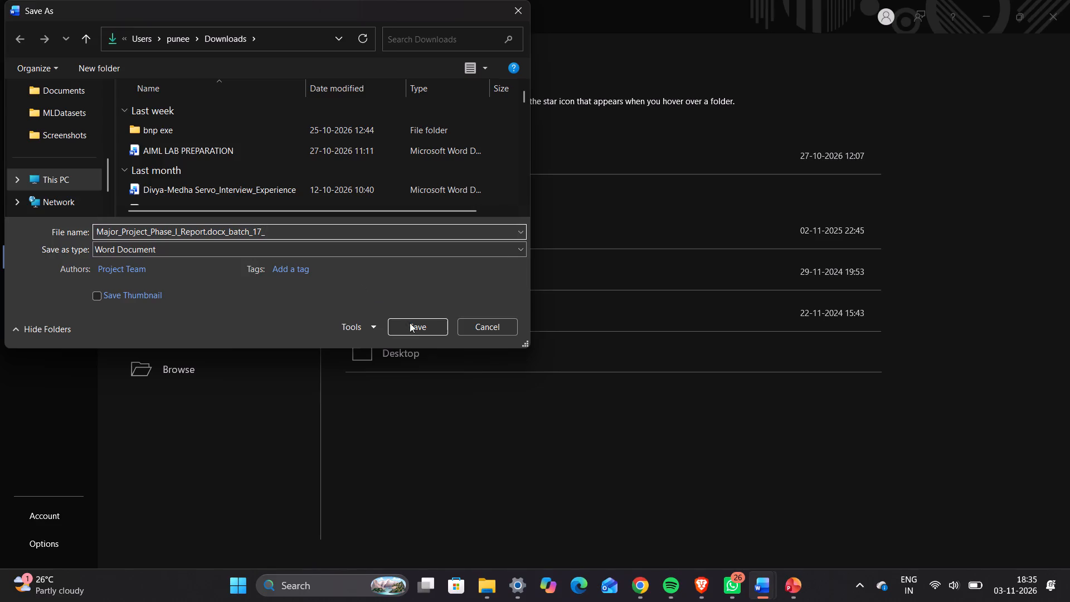
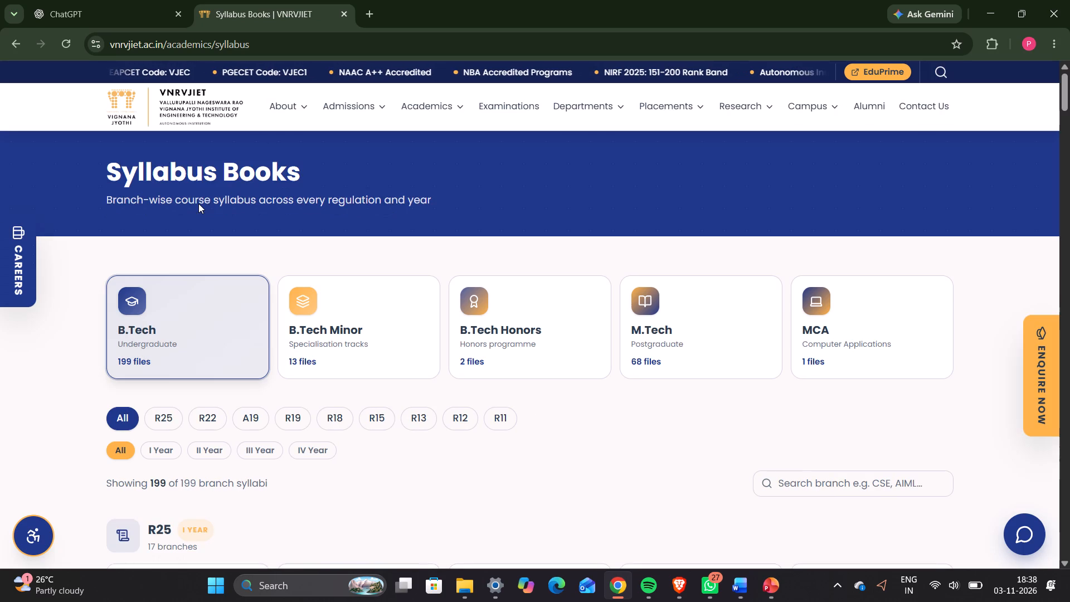
Filter the B.Tech syllabus books to regulation R22 and open the IV Year ECE syllabus PDF, dismissing the annotation tip.
left_click(169, 418)
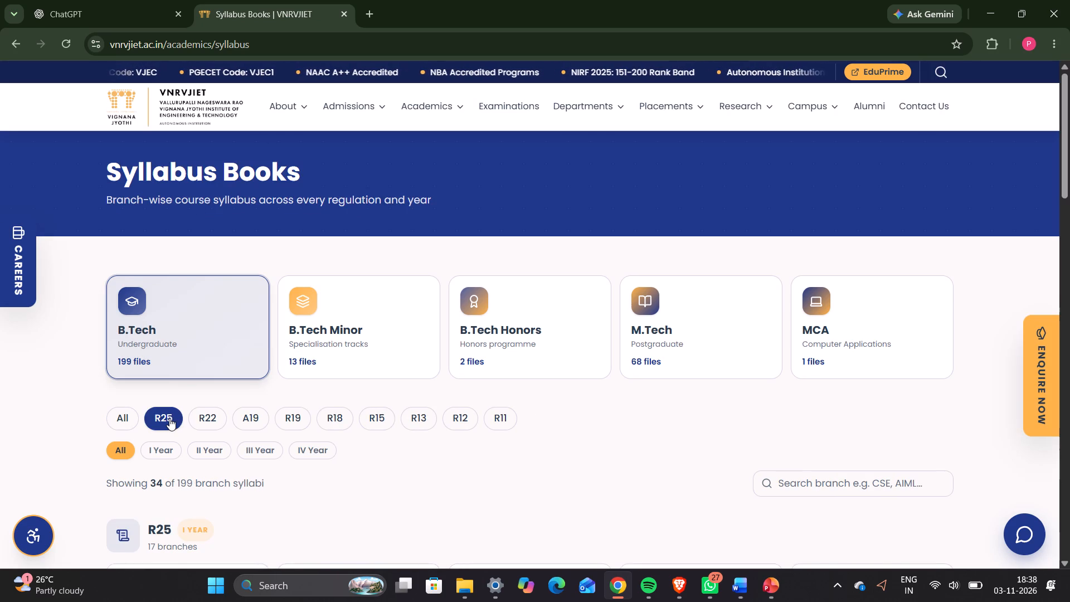
scroll(213, 423, "down", 2)
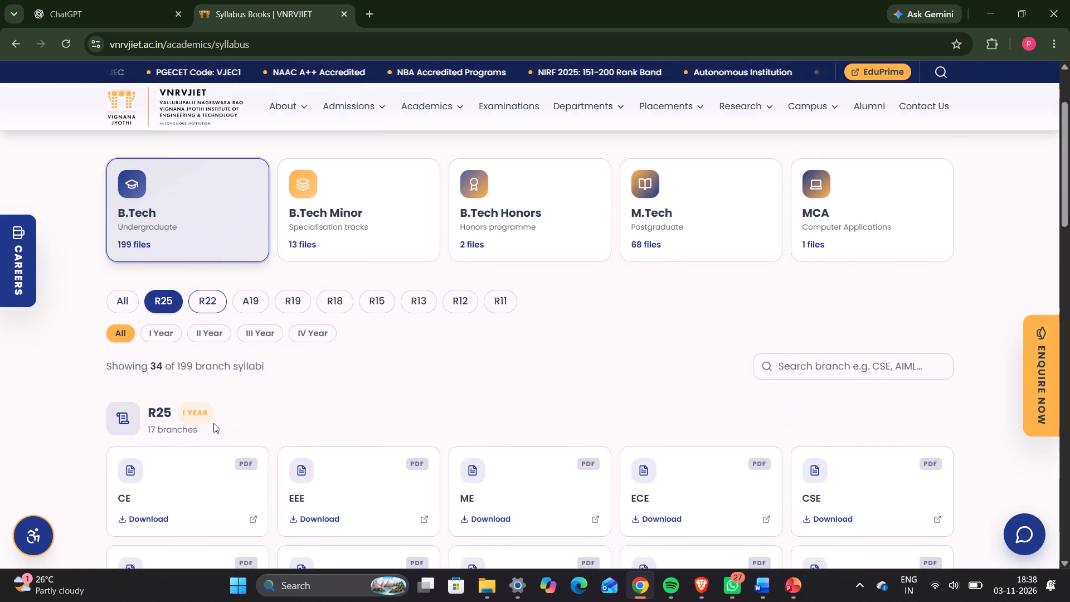
scroll(213, 423, "down", 2)
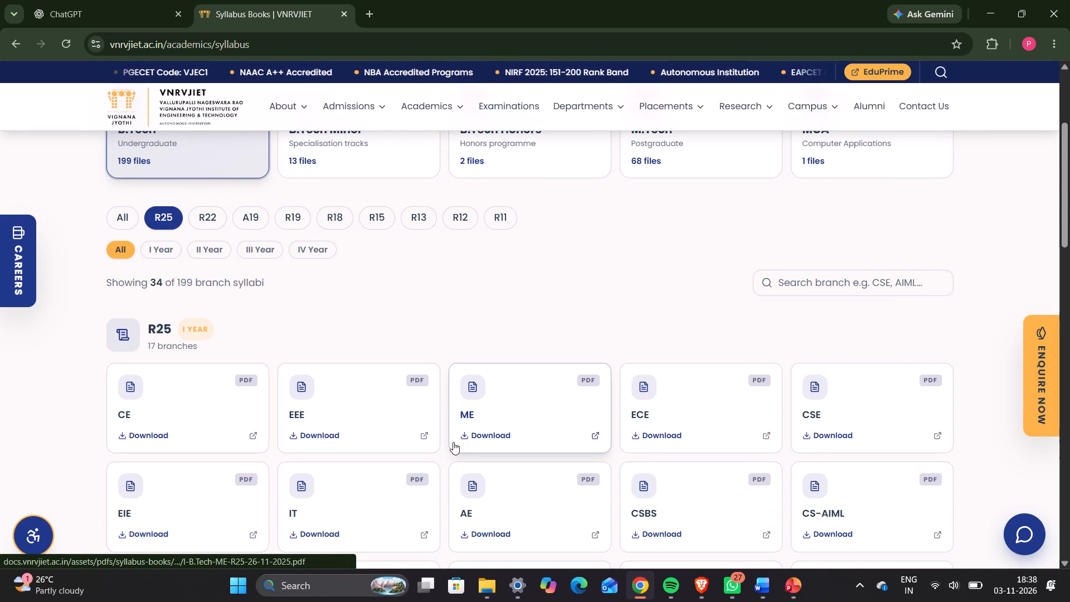
left_click(202, 219)
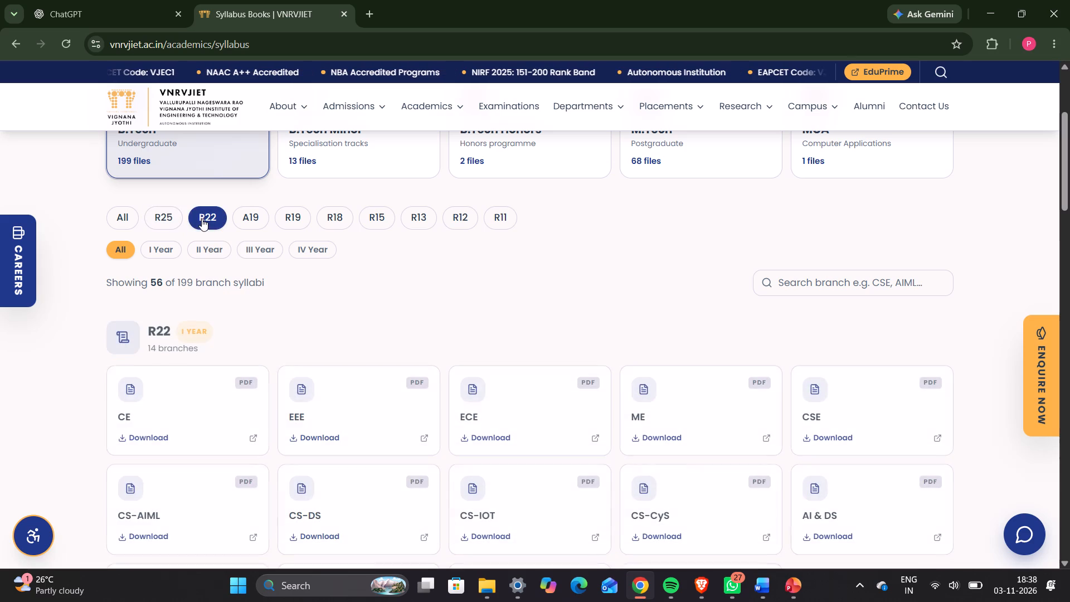
scroll(232, 315, "down", 2)
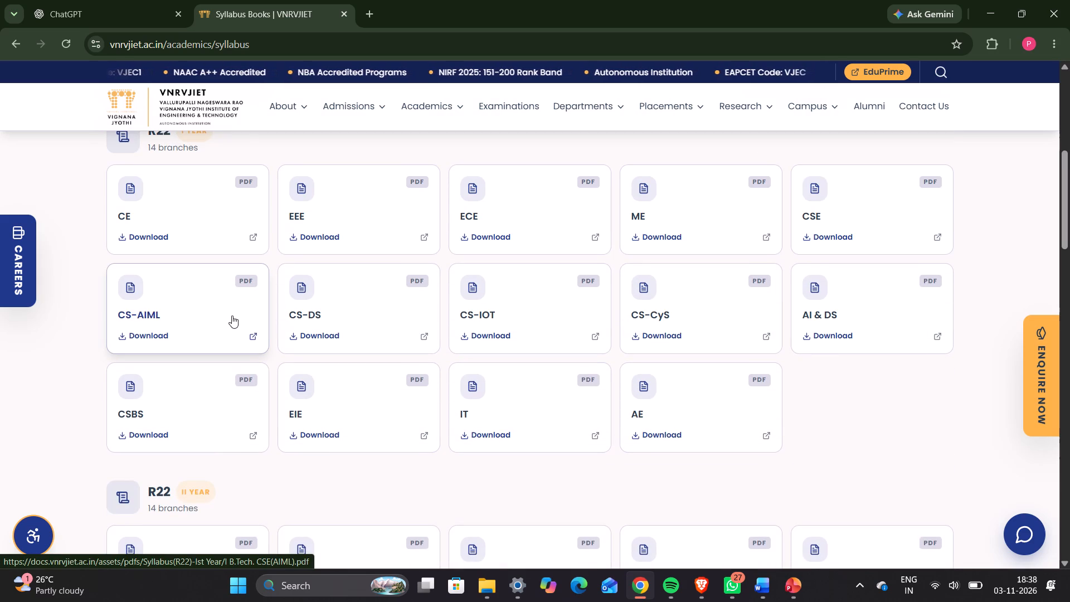
scroll(232, 315, "up", 1)
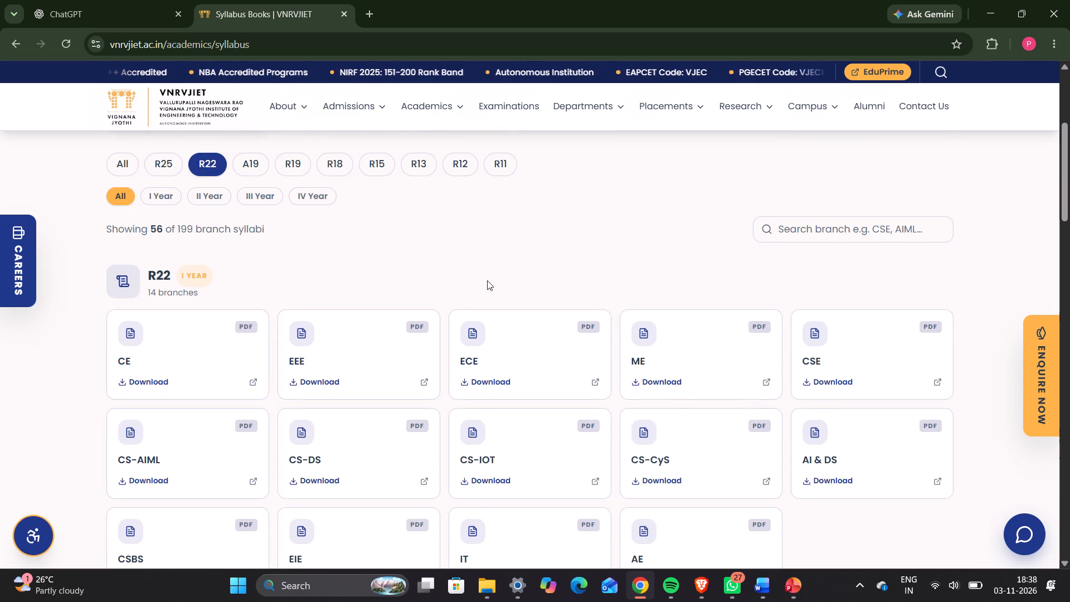
scroll(487, 280, "down", 6)
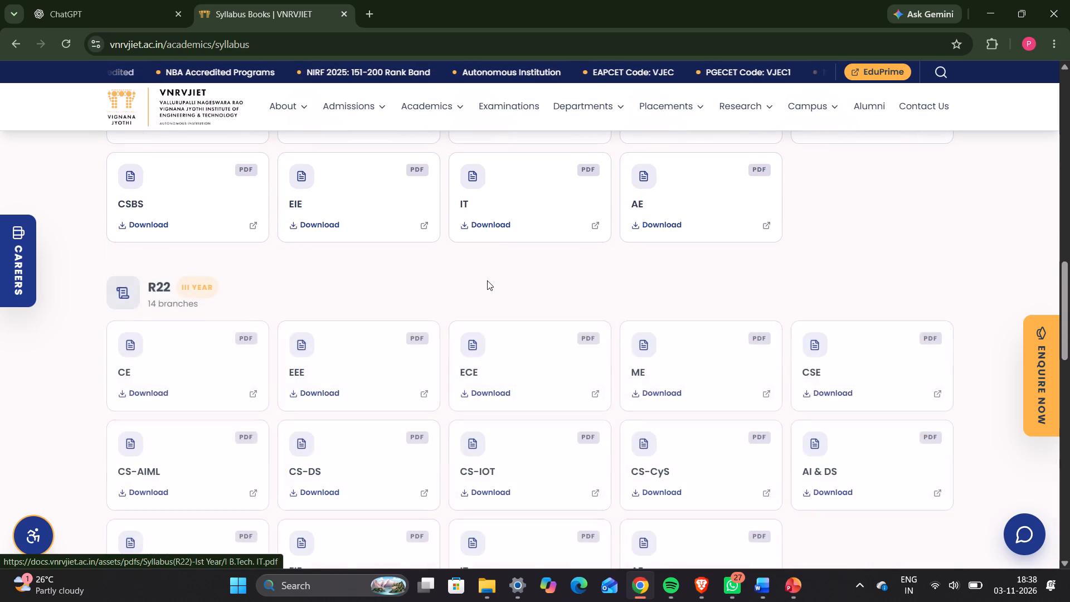
scroll(487, 280, "down", 3)
scroll(487, 280, "up", 4)
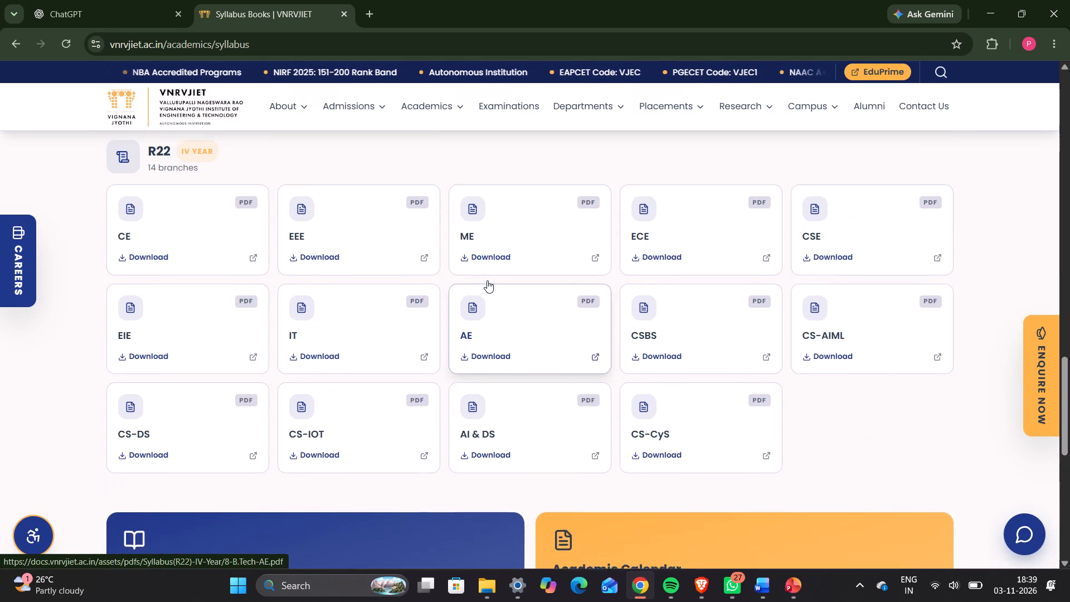
scroll(487, 280, "up", 1)
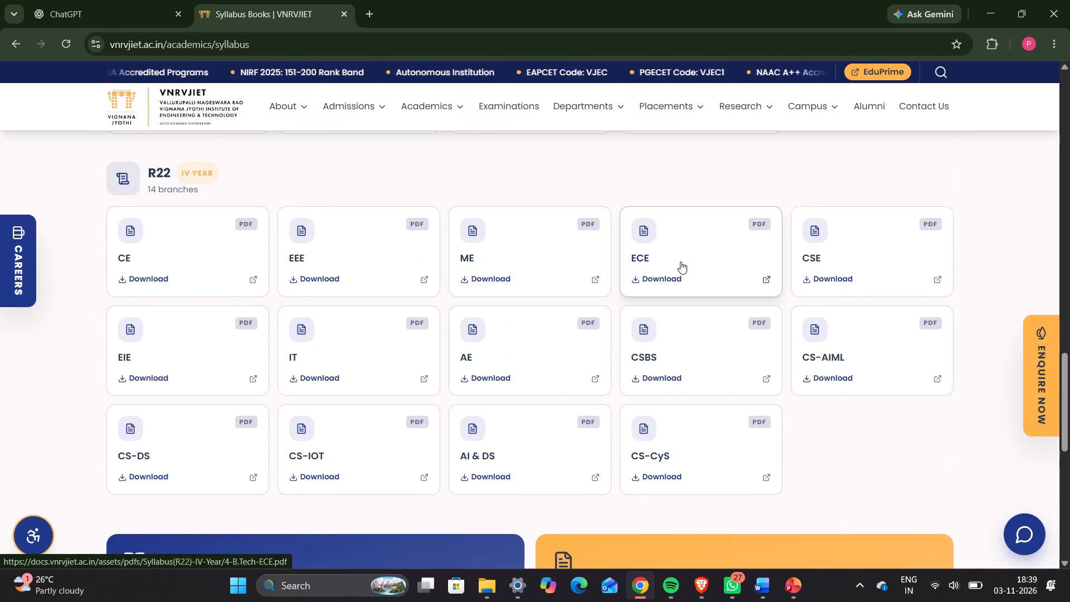
left_click(680, 261)
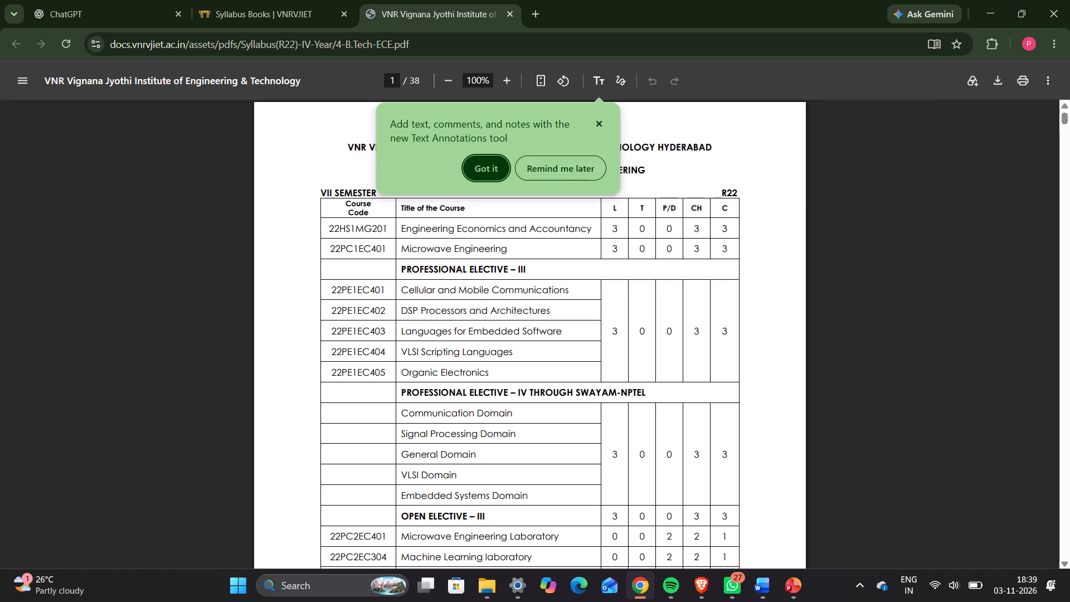
left_click(597, 123)
Copy the course title "Languages for Embedded Software" from the VII Semester table and find its detailed syllabus within the PDF.
left_click_drag(561, 332, 427, 332)
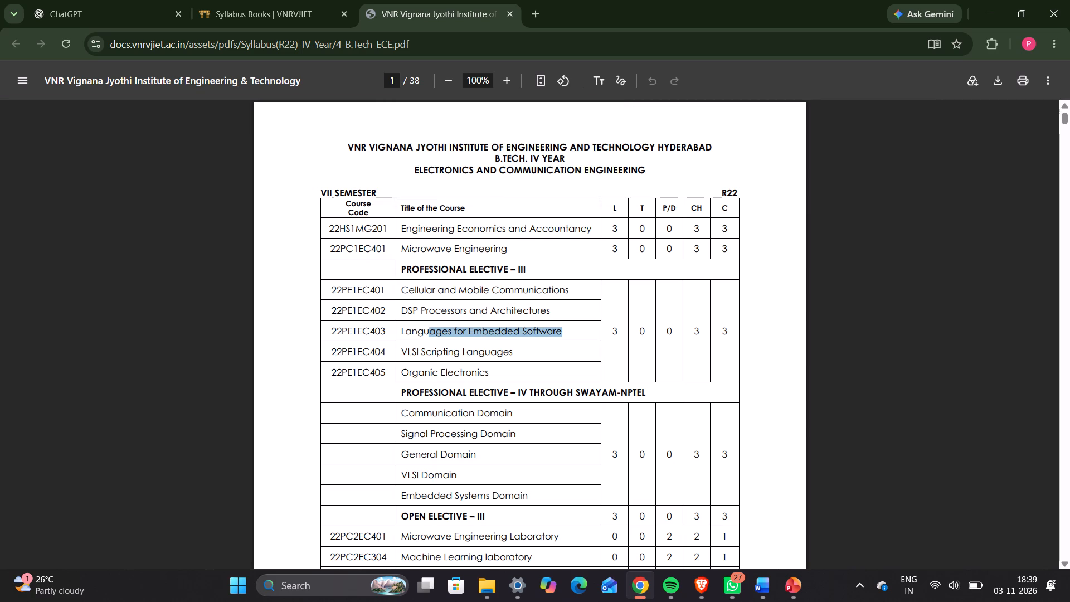
left_click_drag(427, 332, 401, 332)
key("ctrl+c")
key("ctrl+f")
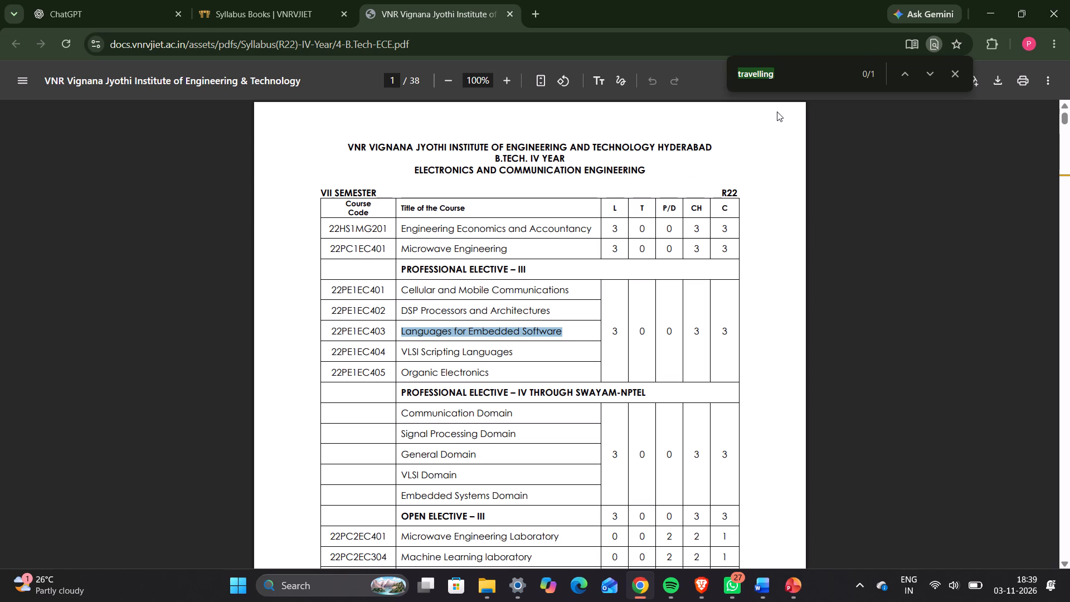
key("ctrl+v")
key("Return")
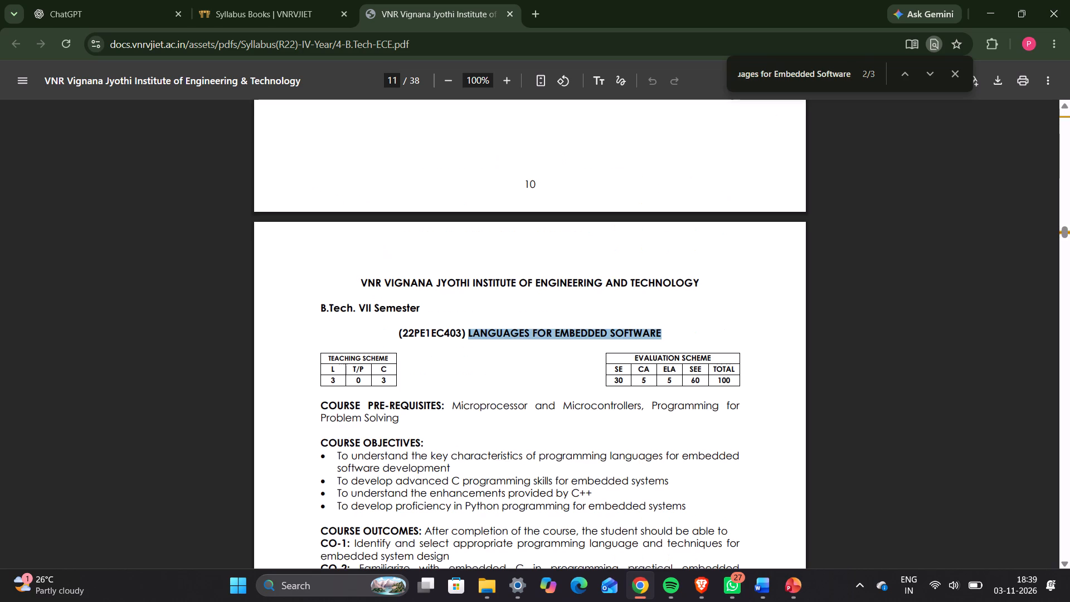
Read the Languages for Embedded Software syllabus from the course outcomes through Units I to V to the textbooks.
scroll(727, 221, "down", 6)
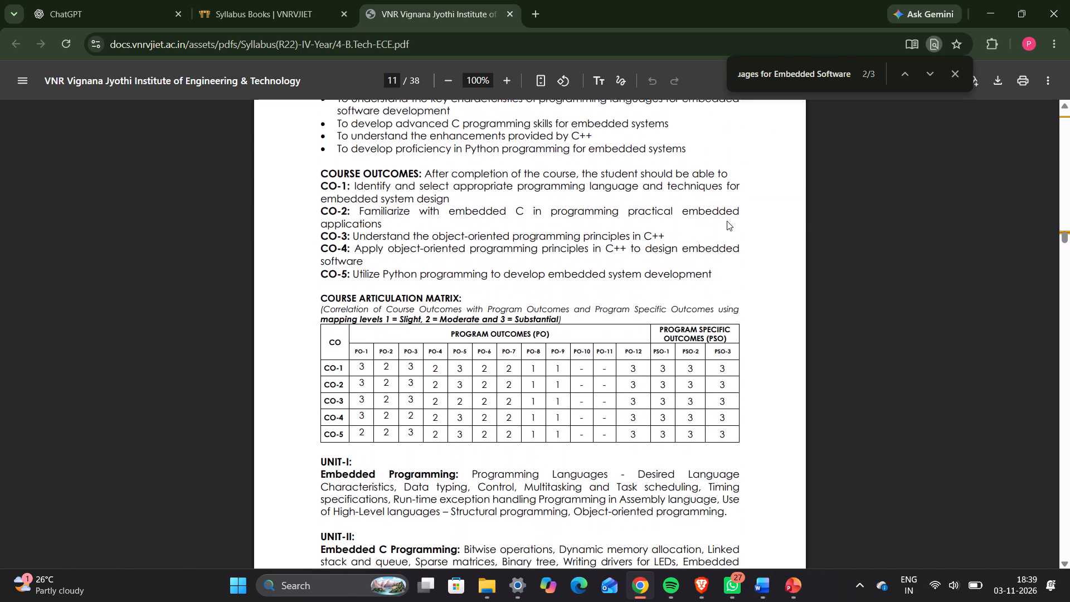
scroll(727, 221, "down", 4)
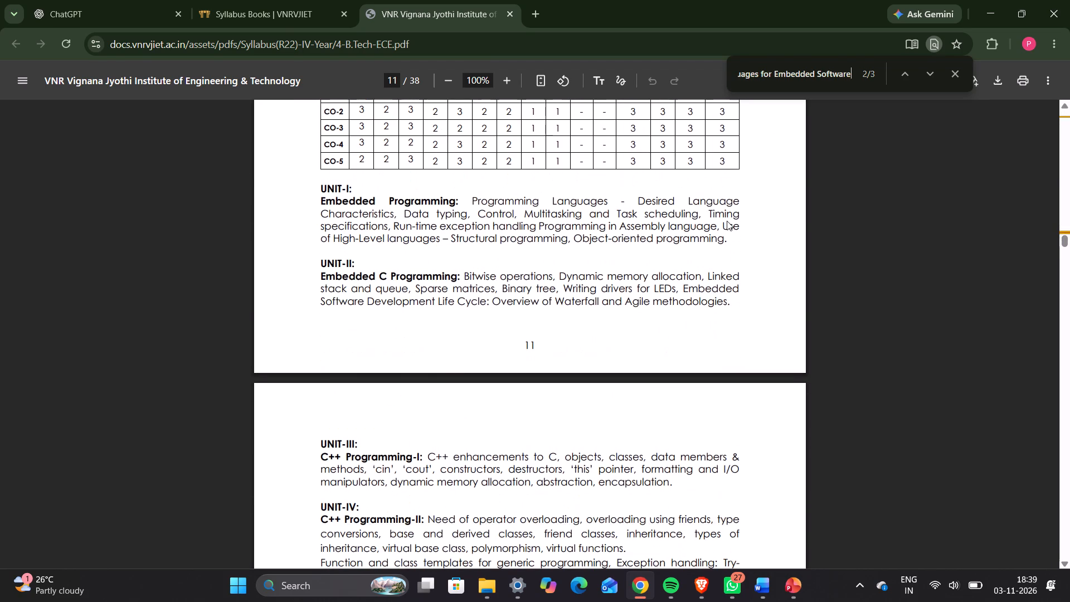
scroll(727, 221, "down", 3)
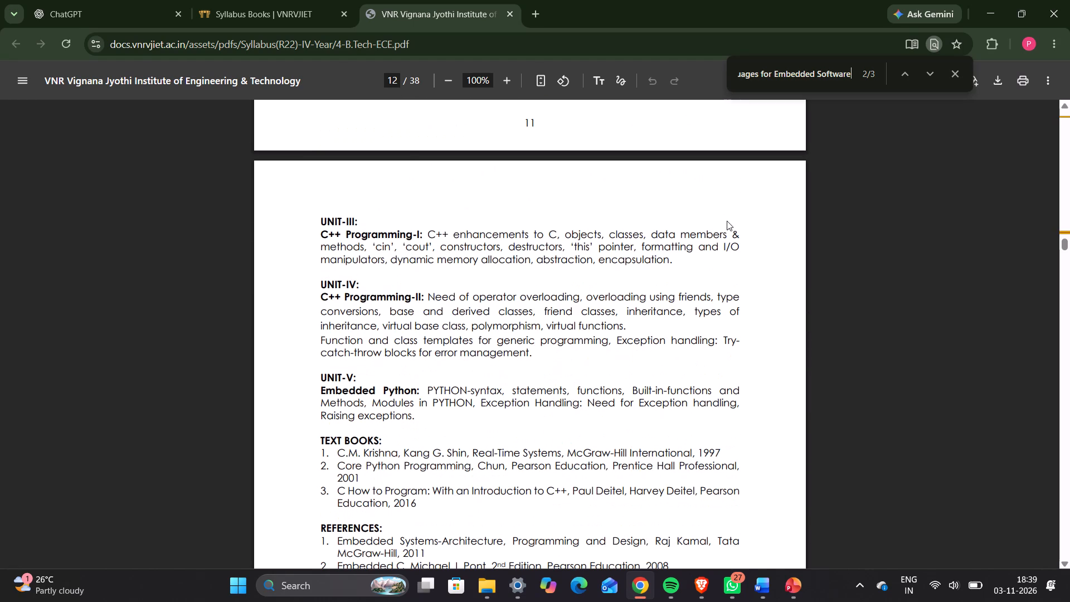
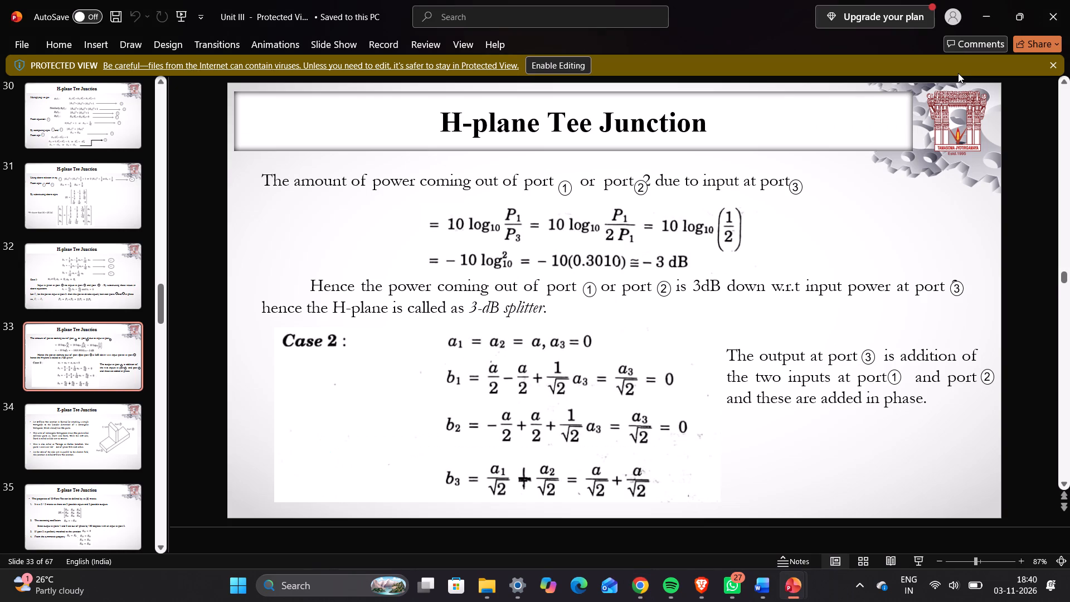
Close the Unit III presentation open at the H-plane Tee Junction slide.
left_click(1069, 0)
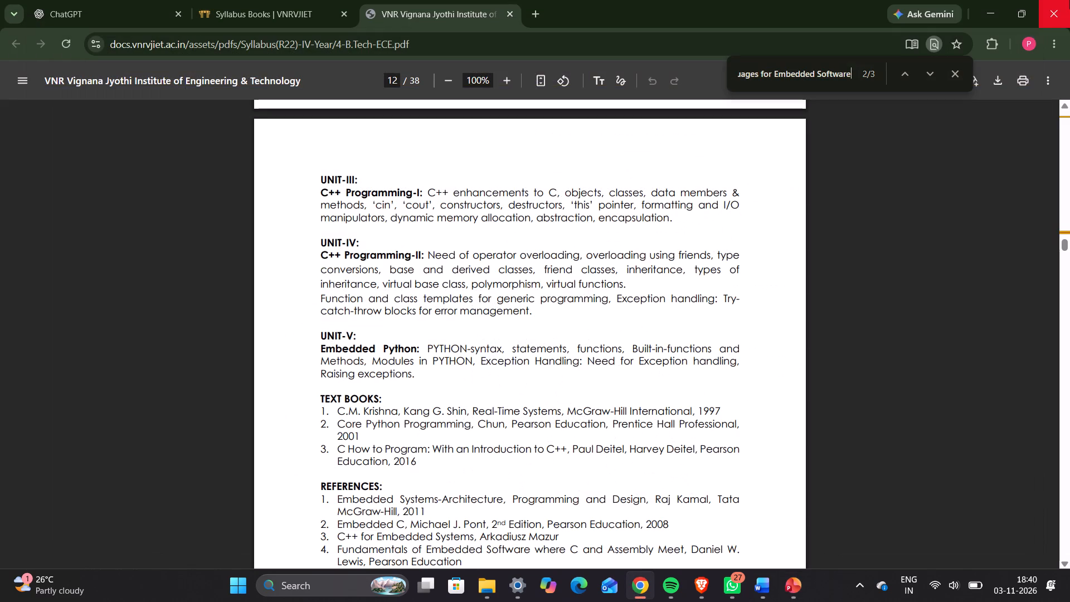
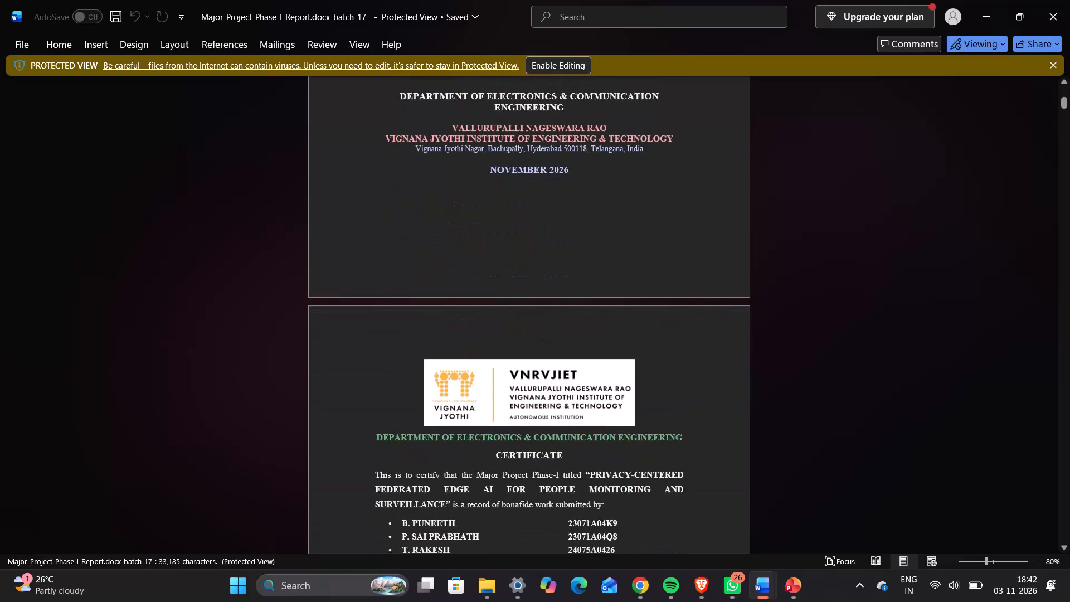
Skim the Major Project Phase-I report in Protected View from the cover and certificate pages to section 1.3 Problem Statement.
scroll(797, 410, "right", 1)
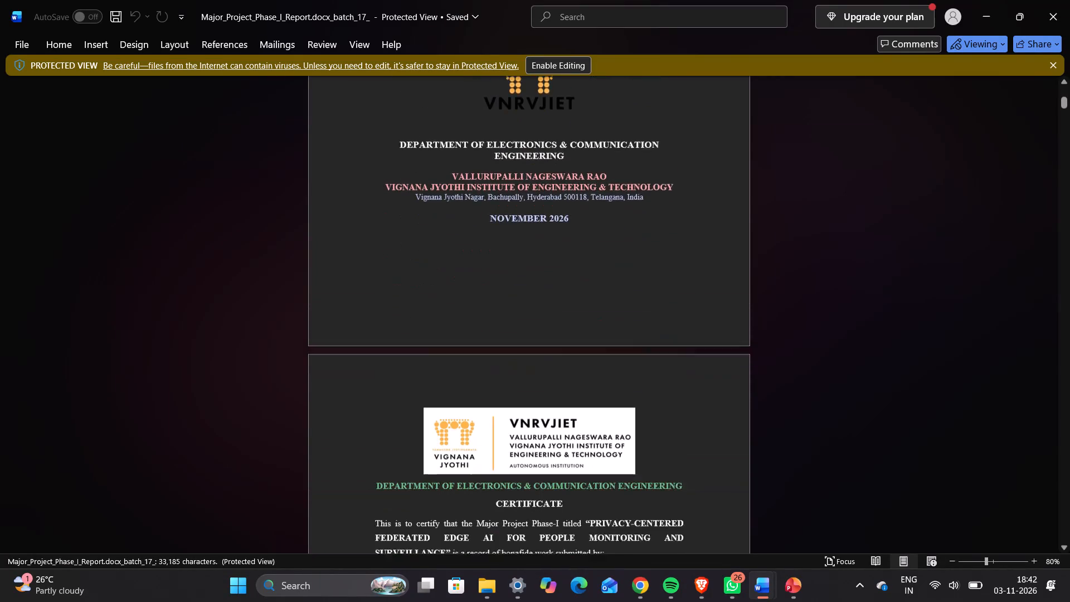
scroll(797, 410, "down", 16)
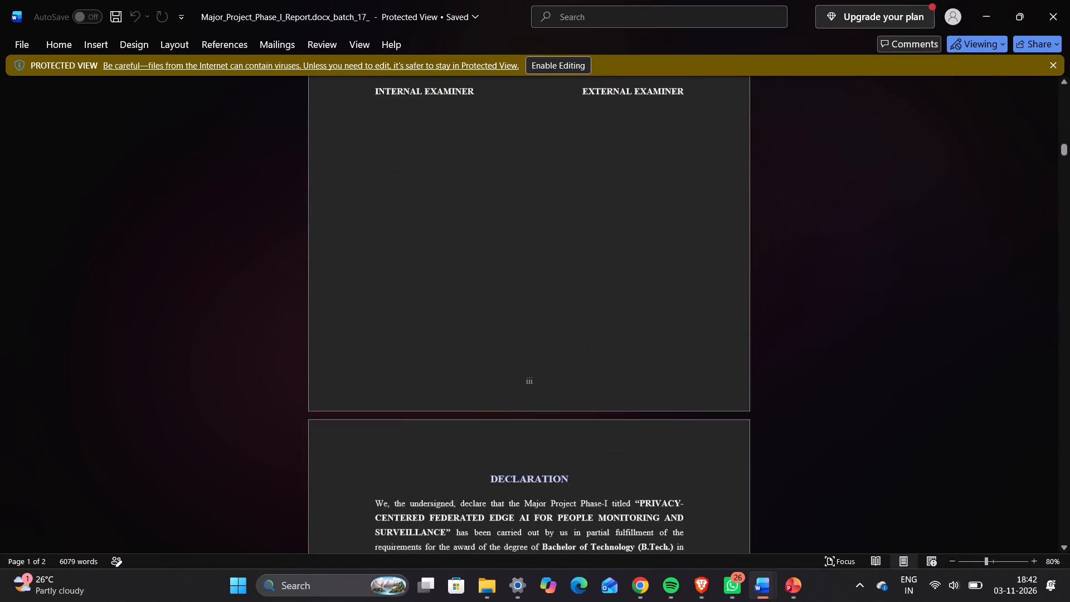
scroll(797, 410, "down", 5)
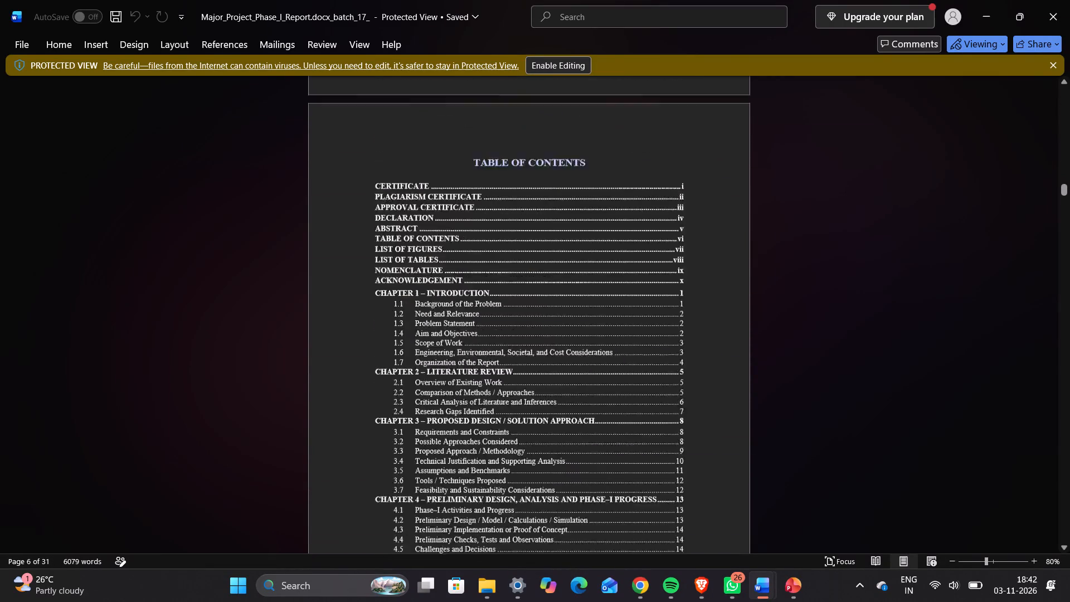
scroll(797, 410, "down", 9)
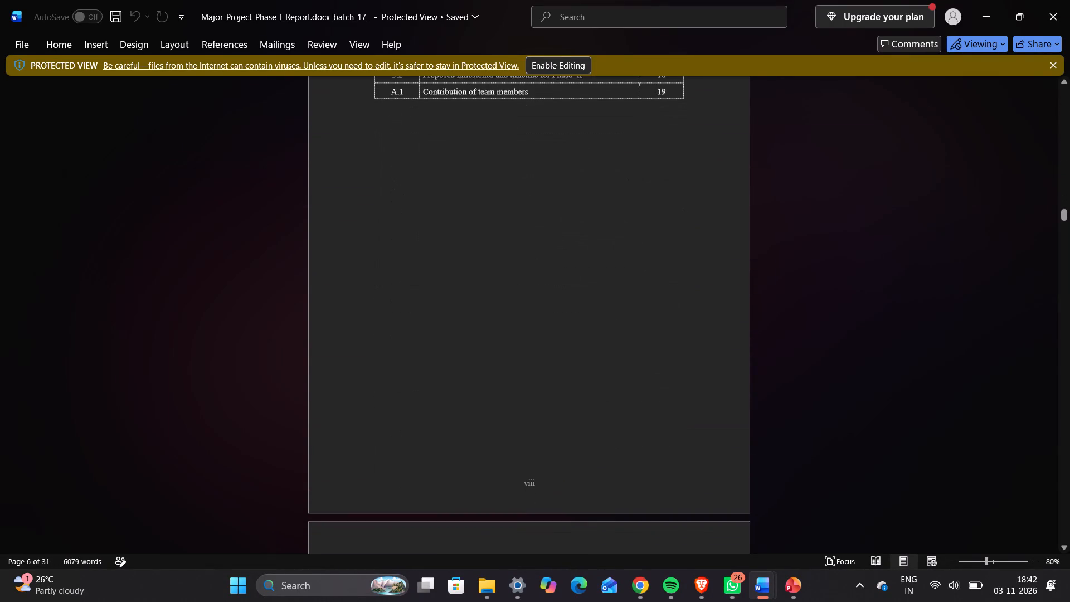
scroll(797, 410, "down", 8)
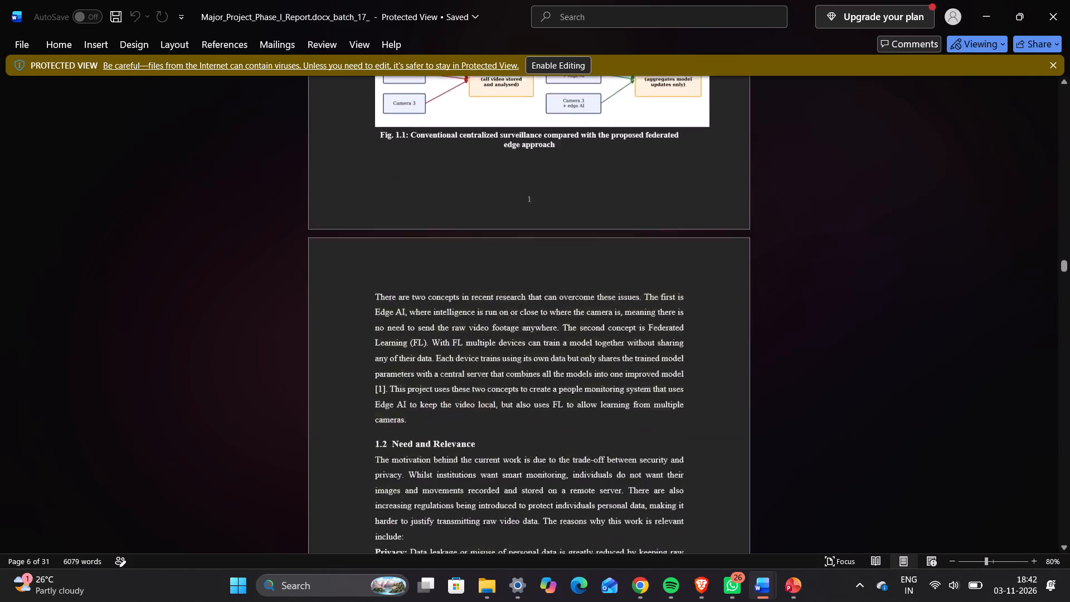
scroll(797, 410, "down", 2)
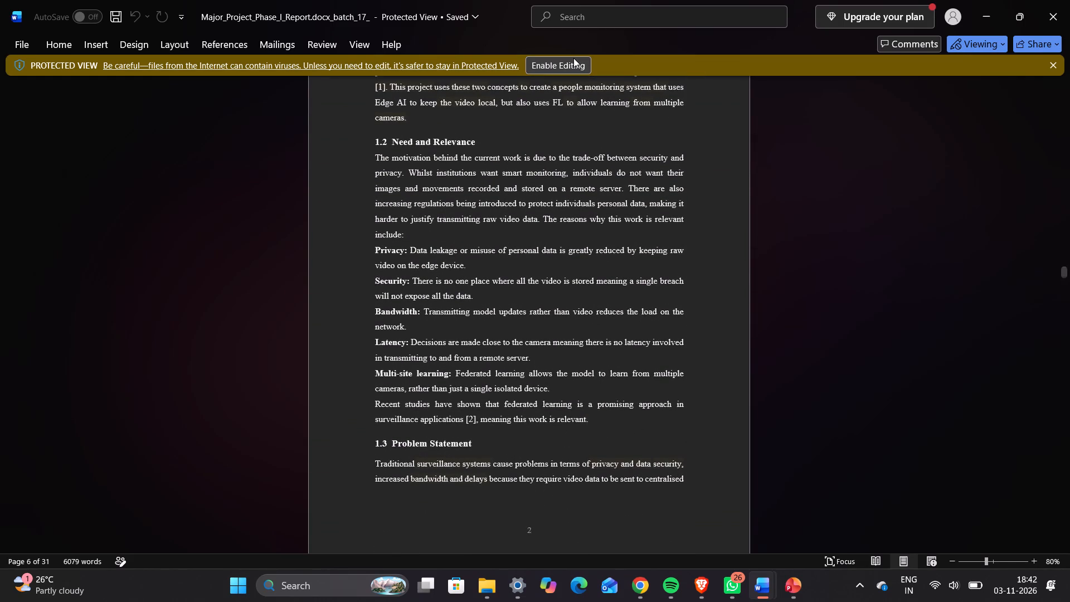
Enable editing for the protected Major Project Phase-I report.
left_click(573, 58)
Look through the editable report from the front matter and table of contents to the References and Appendices pages.
scroll(635, 315, "down", 2)
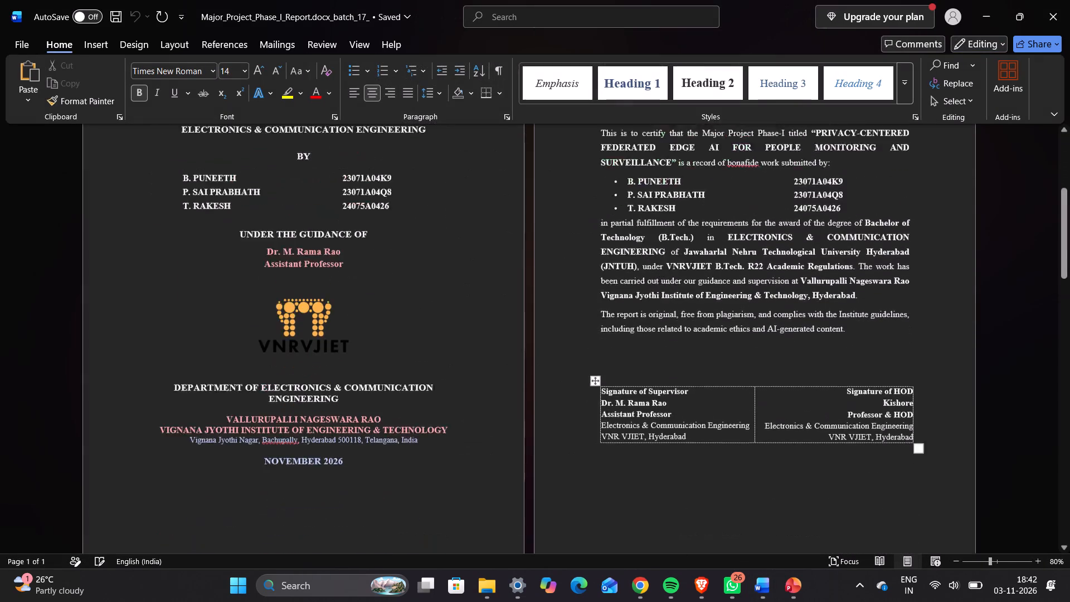
scroll(635, 315, "down", 8)
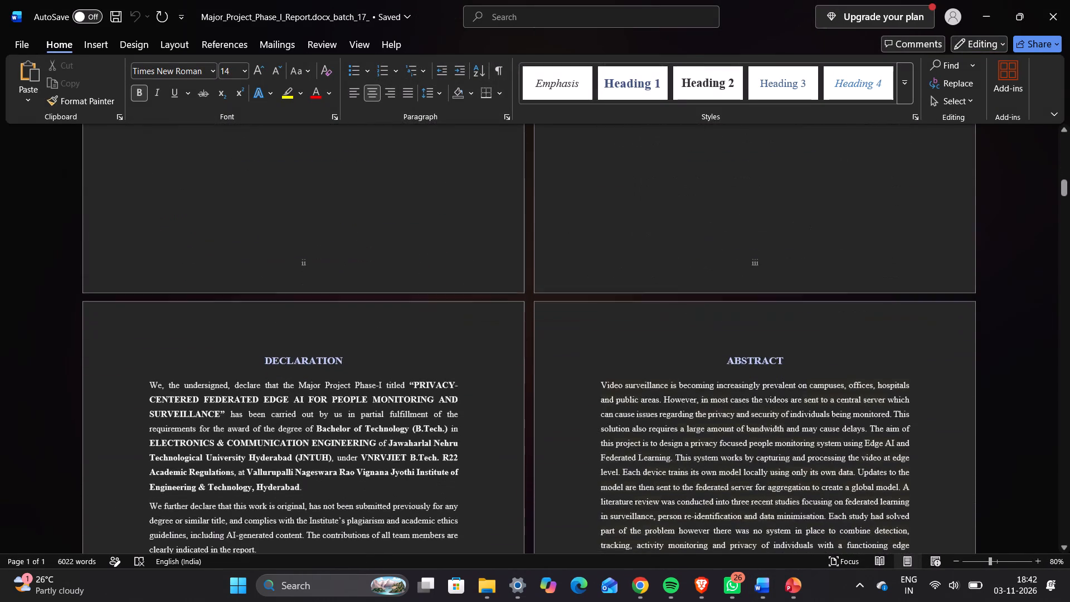
scroll(635, 315, "down", 6)
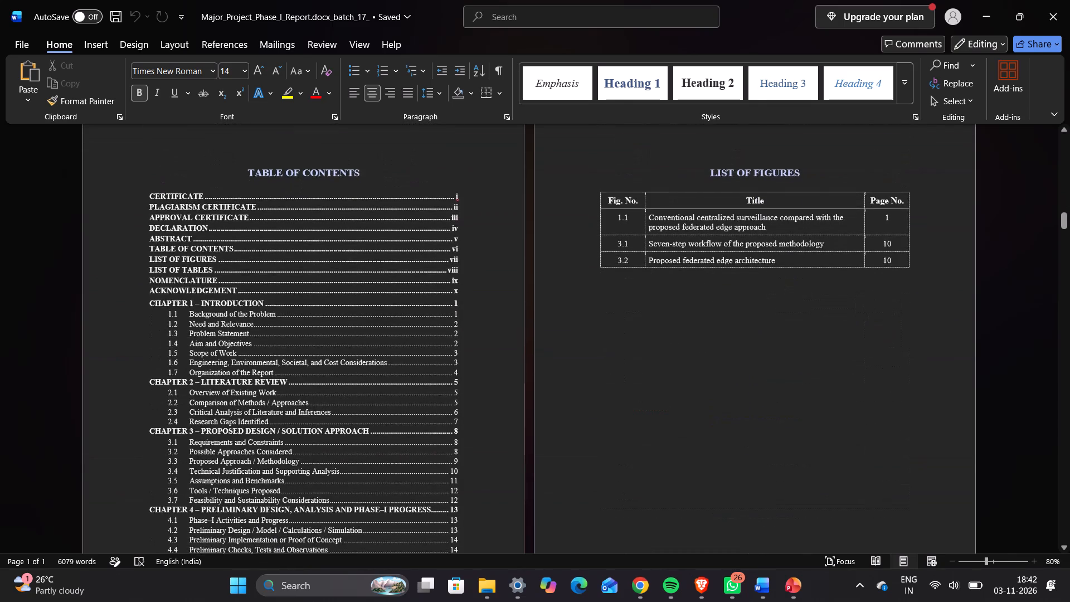
scroll(635, 315, "down", 1)
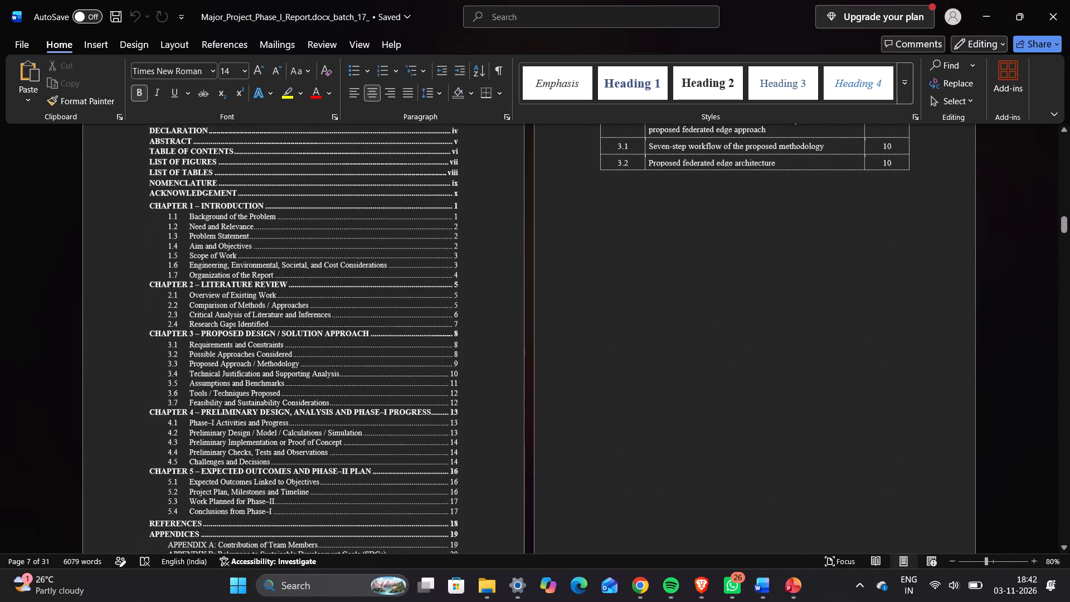
scroll(635, 315, "down", 1)
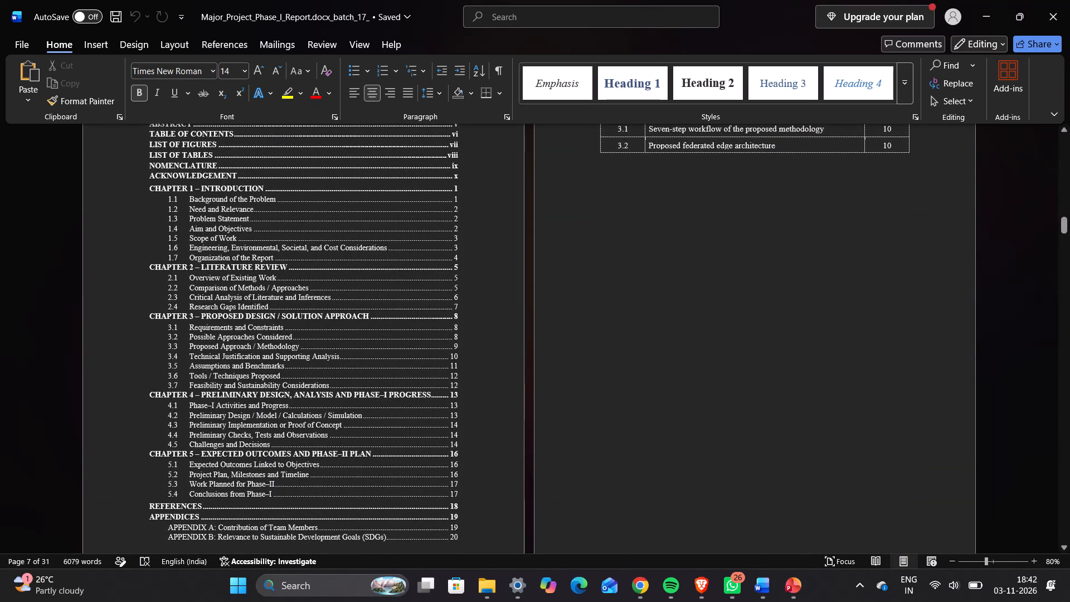
scroll(635, 315, "down", 15)
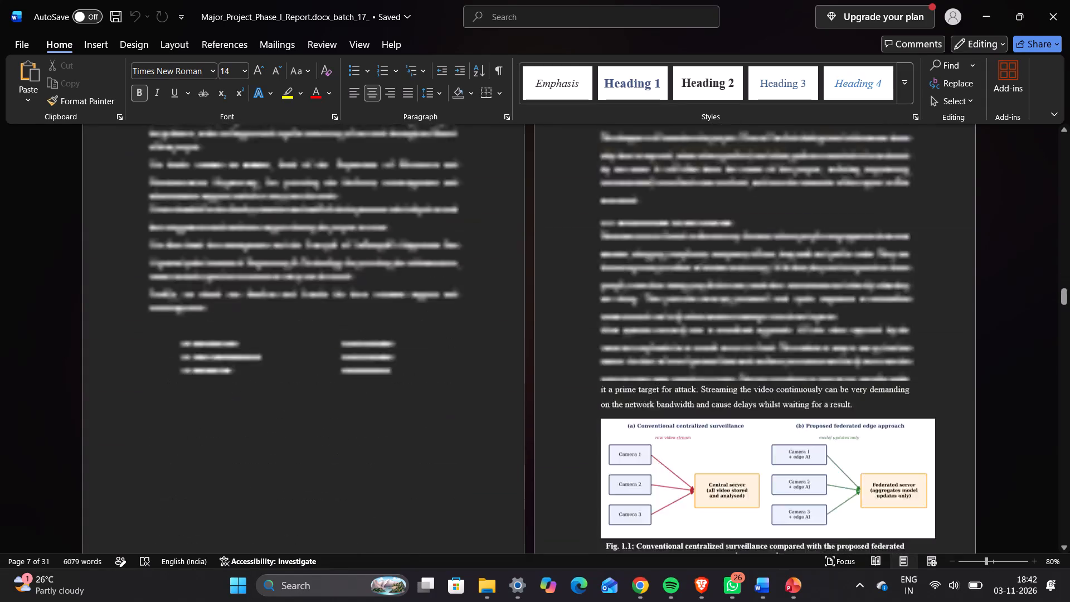
scroll(635, 315, "down", 10)
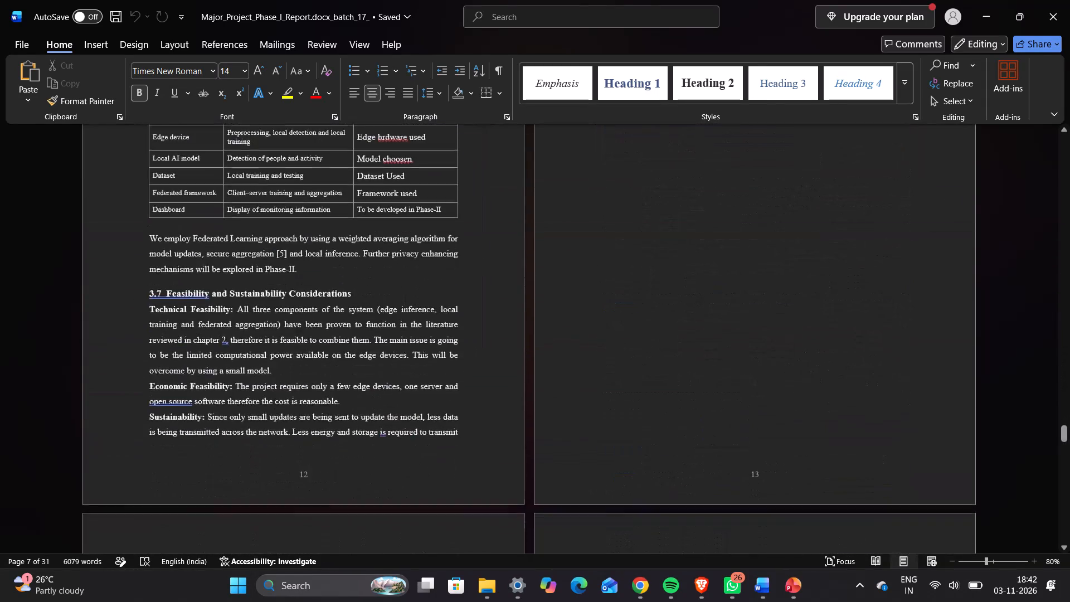
scroll(635, 315, "down", 2)
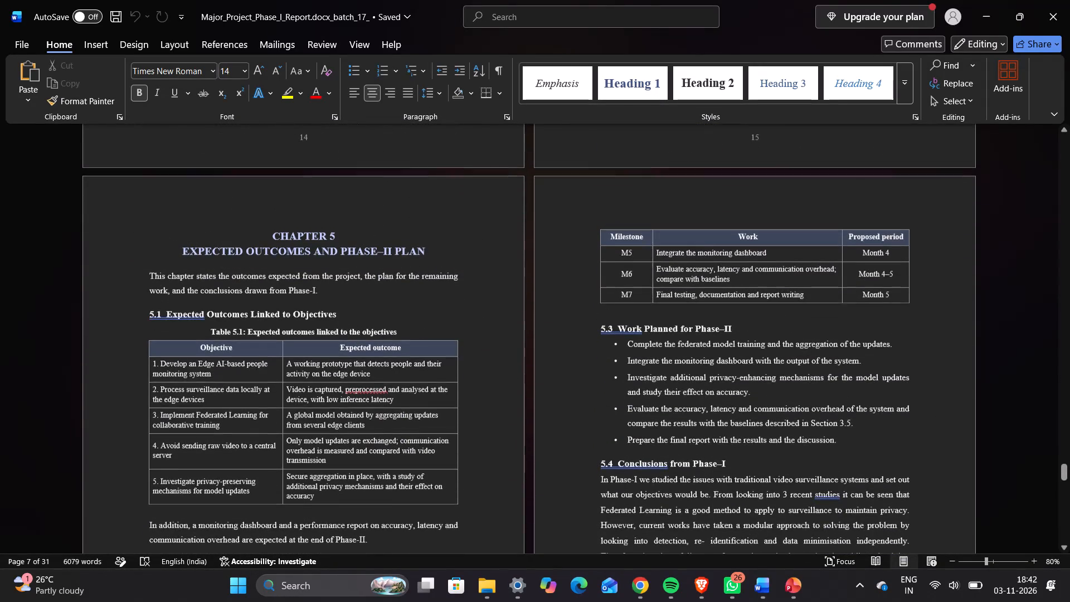
scroll(635, 315, "down", 2)
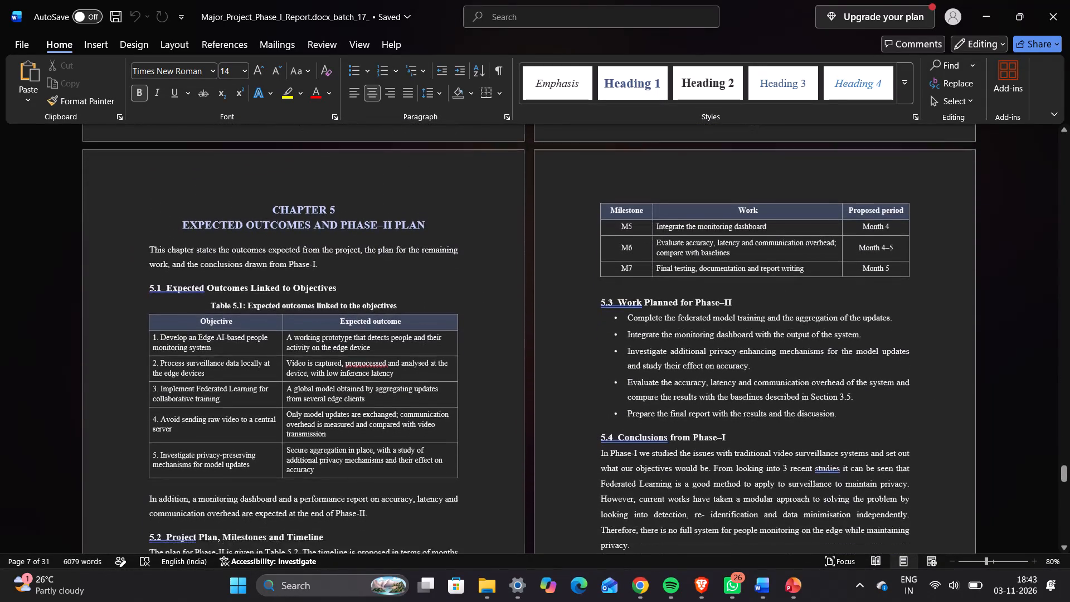
scroll(635, 315, "down", 4)
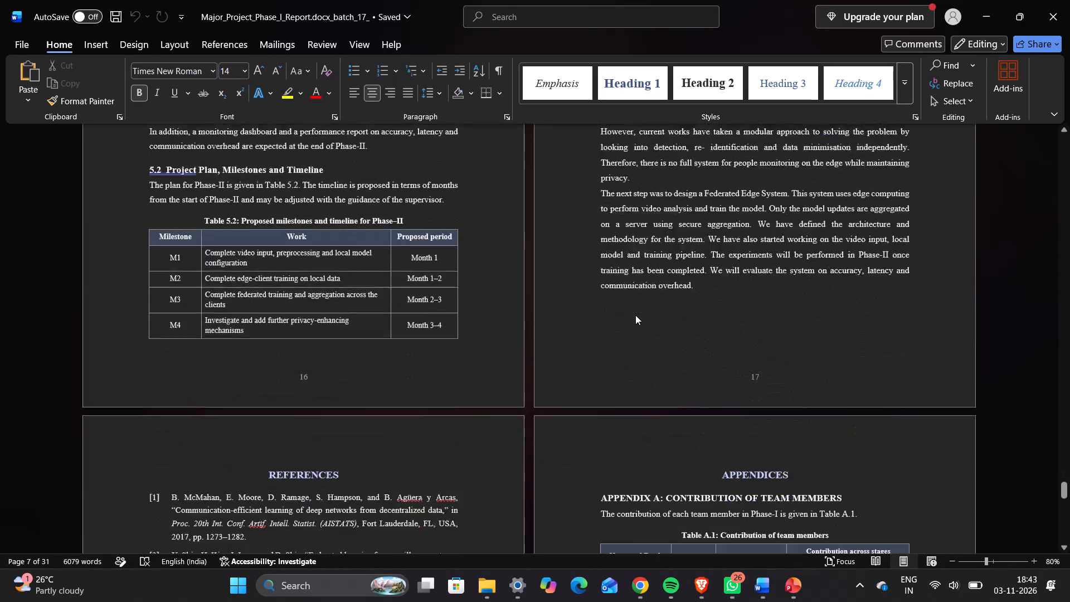
scroll(635, 315, "down", 1)
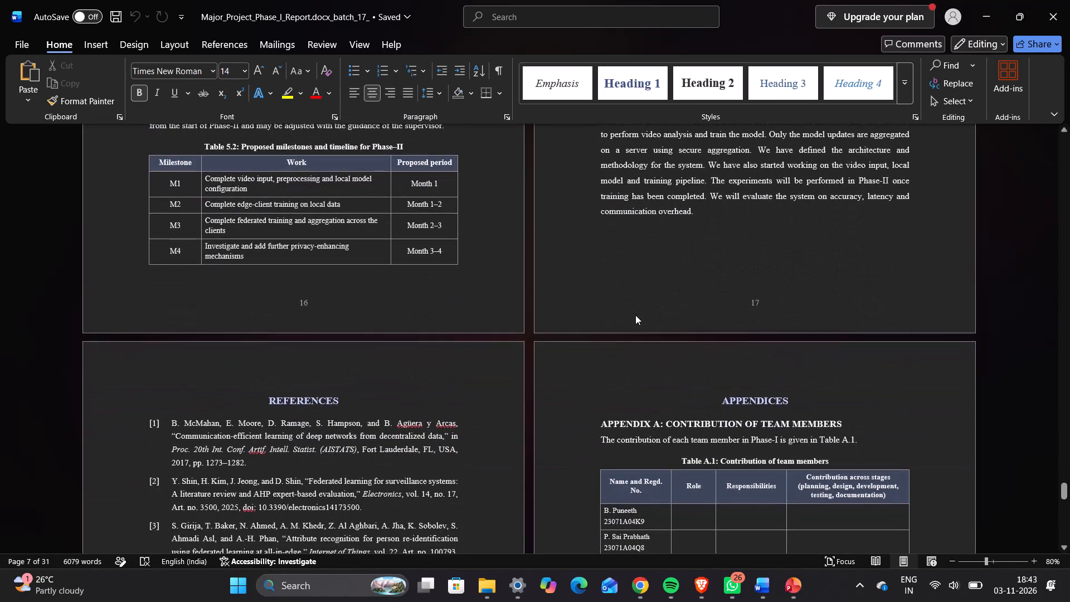
Examine Chapter 5, including the expected outcomes table, Phase-II milestones and timeline, planned work and Phase-I conclusions.
scroll(635, 315, "up", 3)
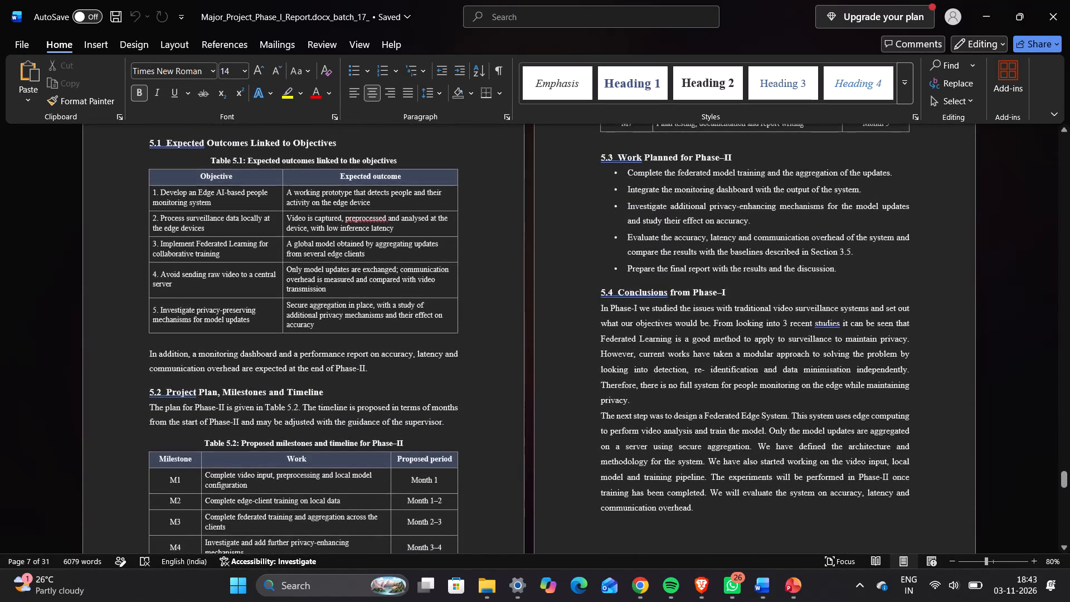
scroll(635, 315, "up", 2)
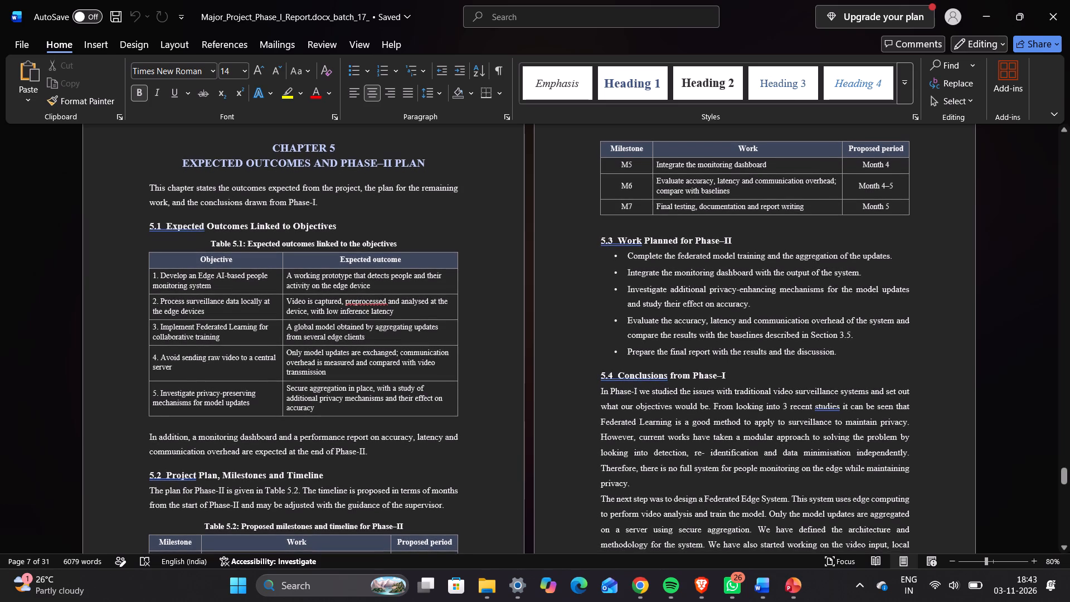
scroll(396, 458, "down", 1)
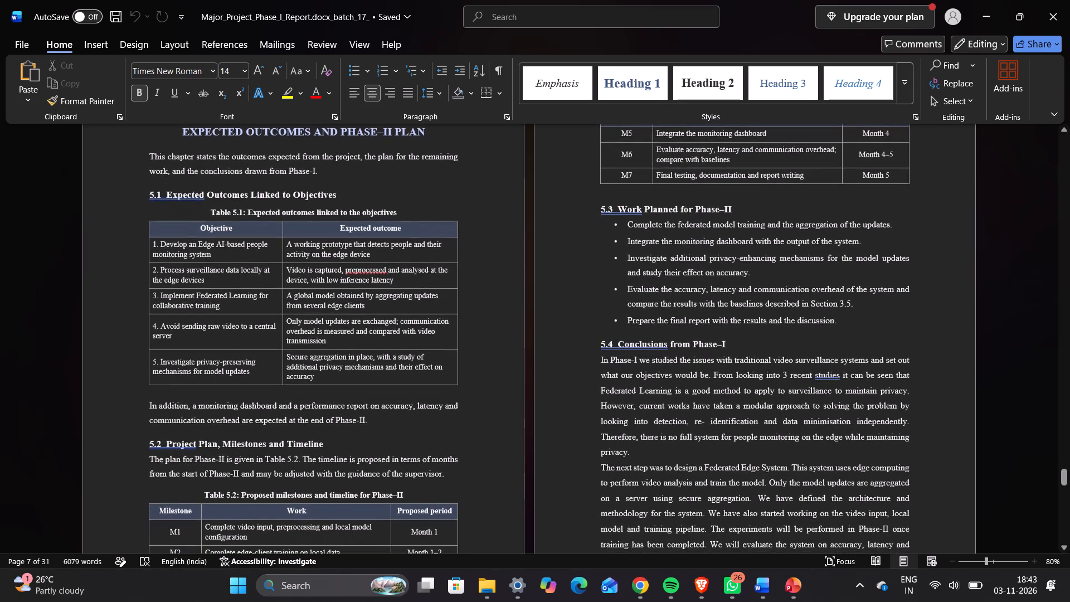
scroll(396, 458, "down", 1)
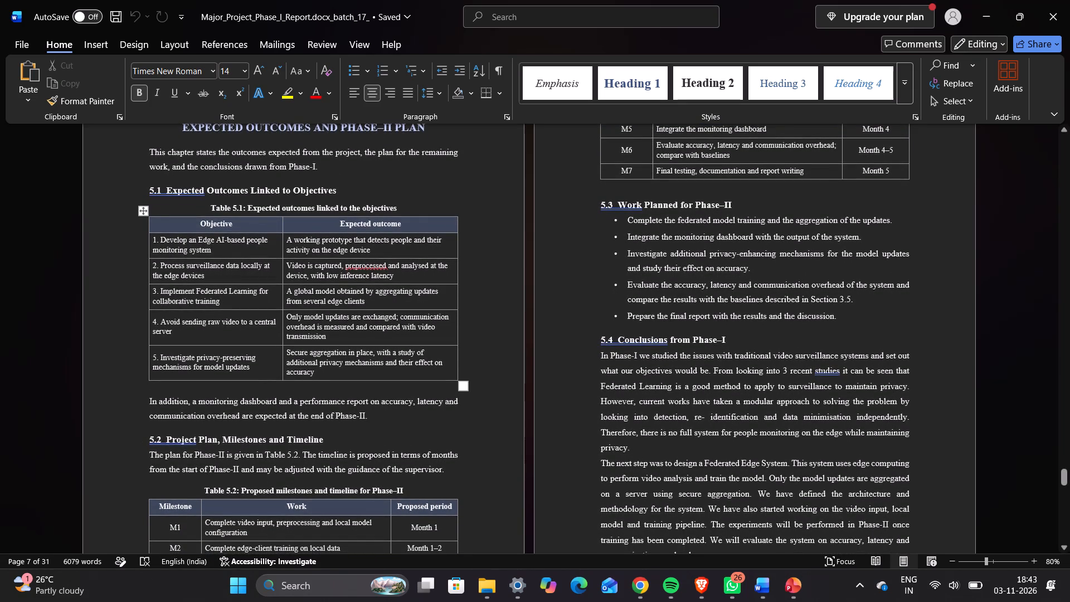
scroll(402, 379, "down", 1)
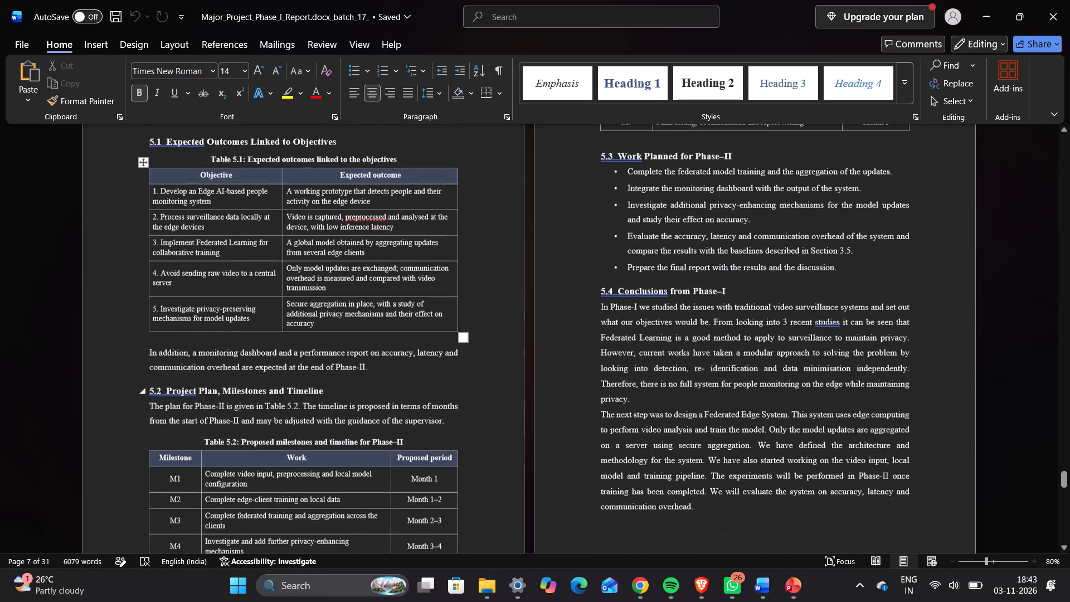
scroll(402, 379, "down", 1)
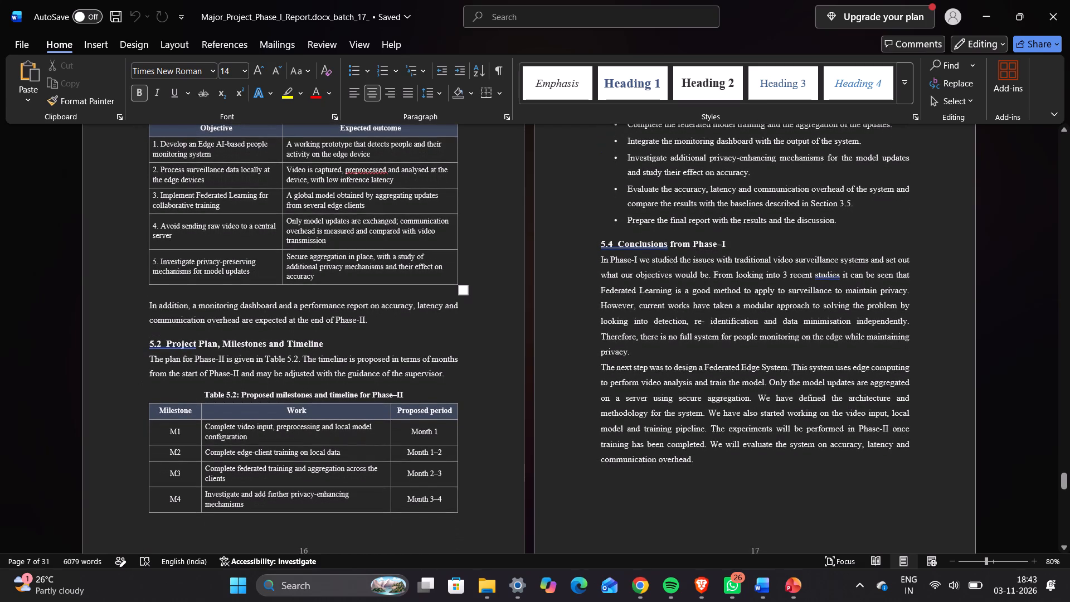
scroll(402, 379, "down", 1)
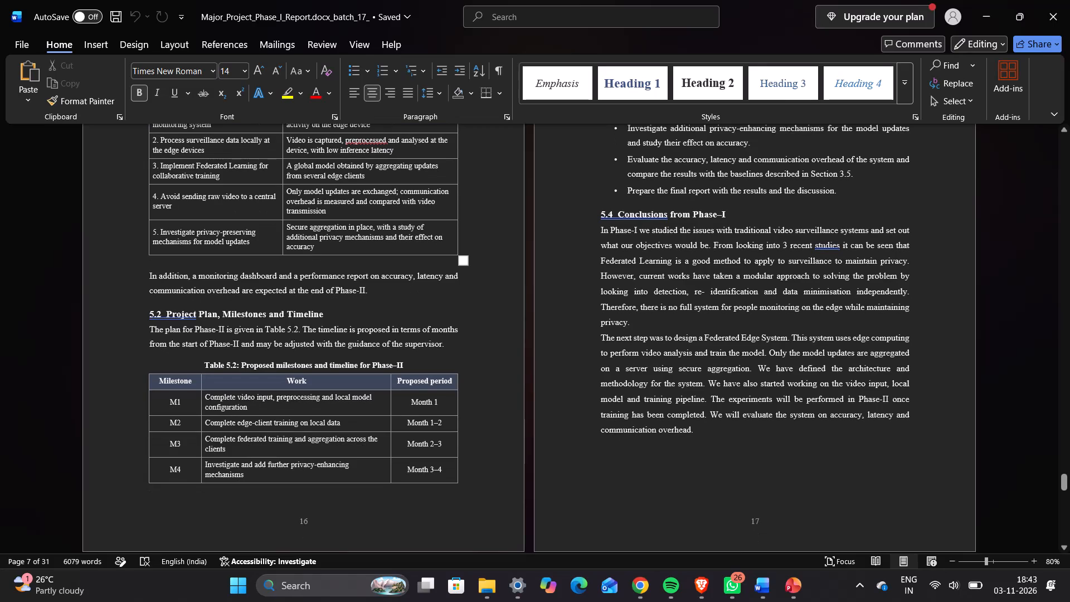
scroll(402, 379, "down", 2)
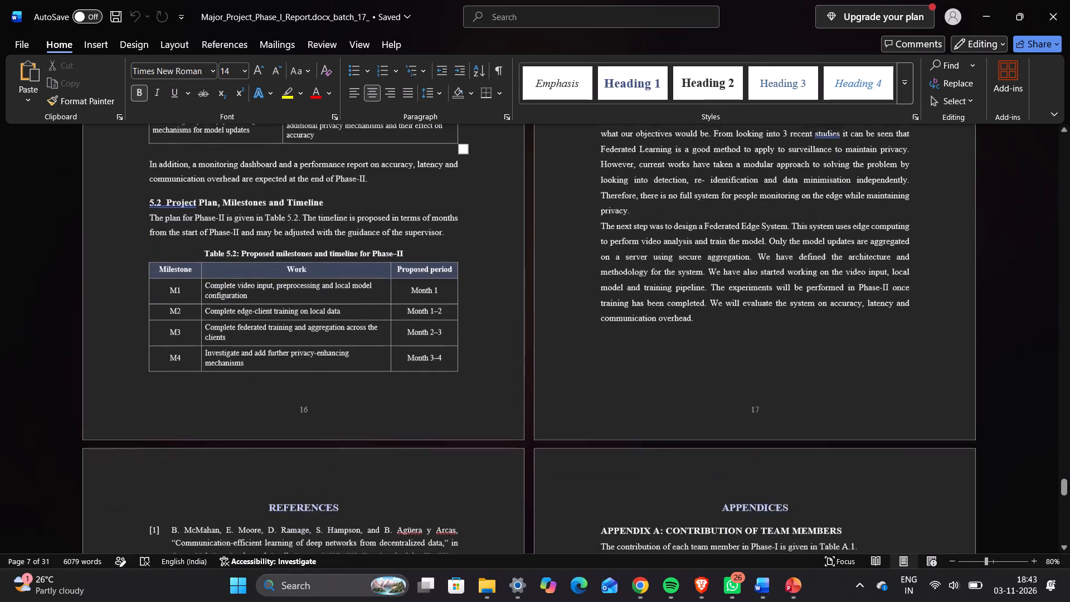
scroll(402, 379, "up", 2)
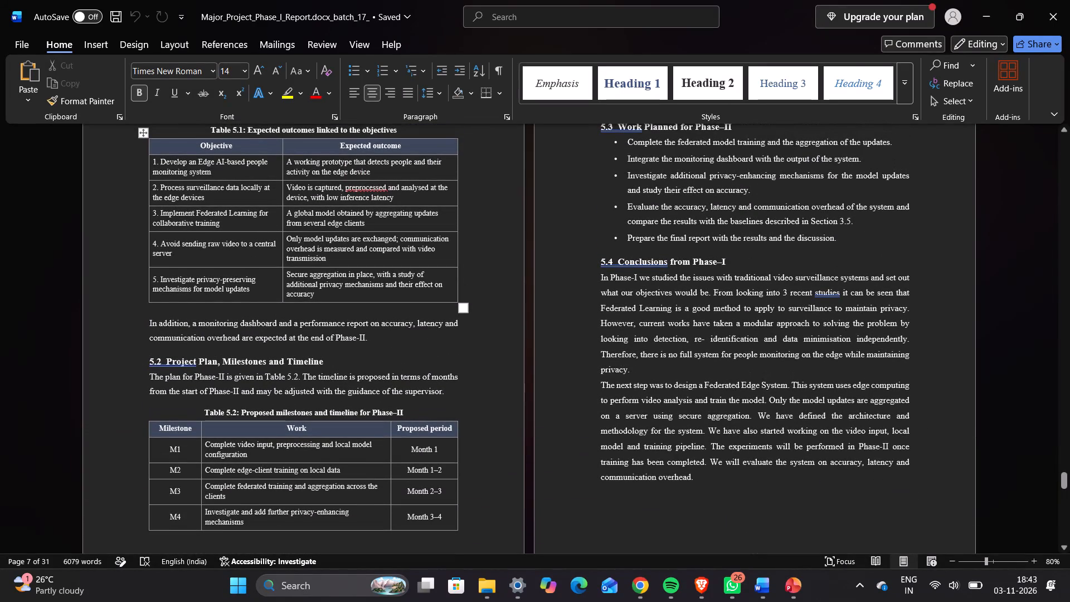
left_click(396, 343)
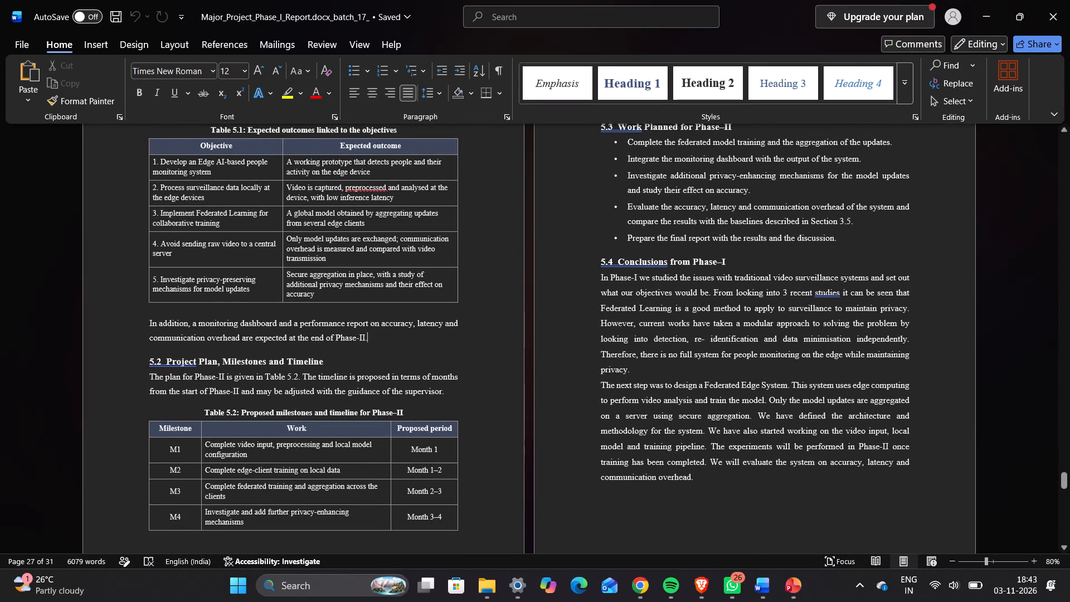
scroll(396, 343, "up", 2)
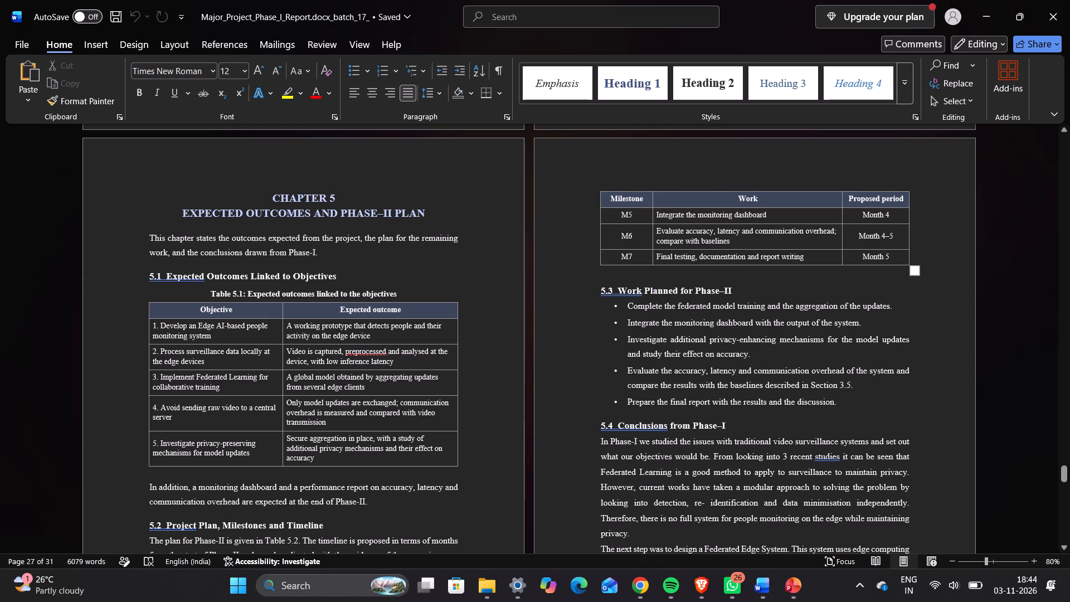
scroll(422, 387, "down", 3)
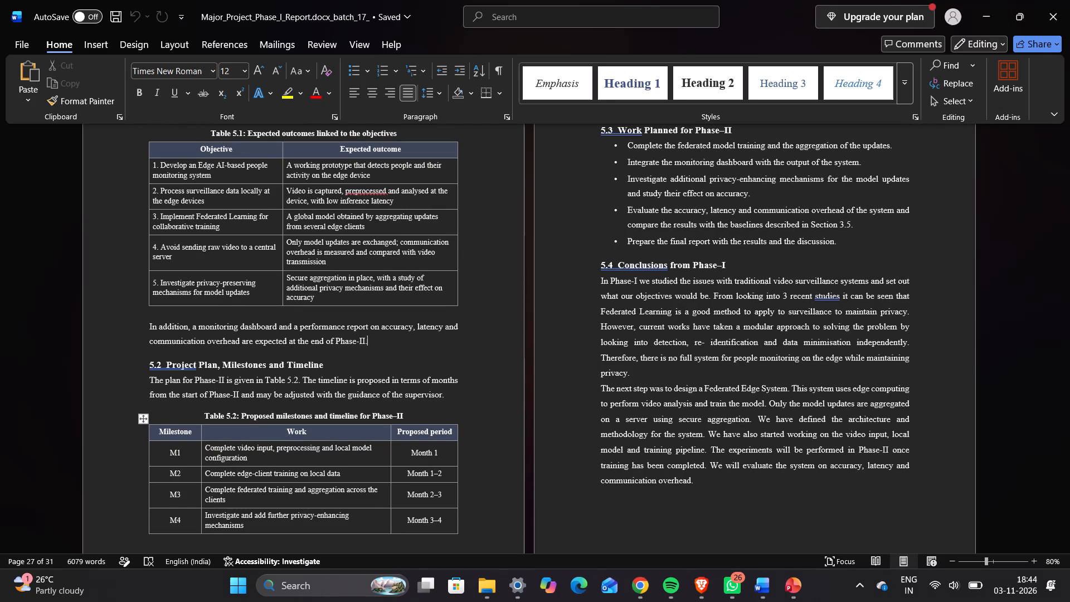
scroll(422, 387, "up", 1)
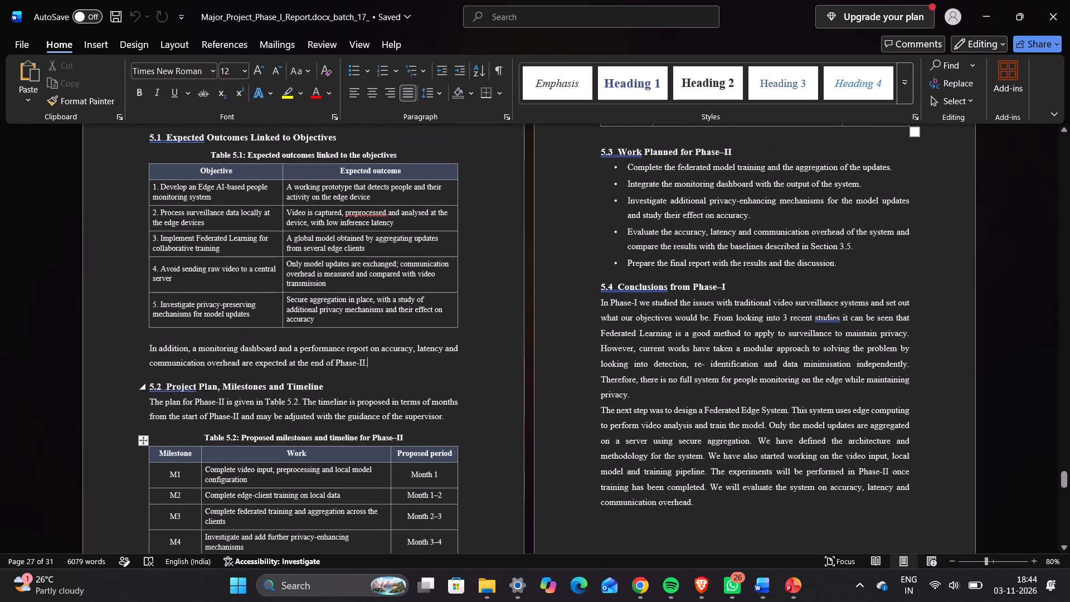
scroll(422, 387, "up", 4)
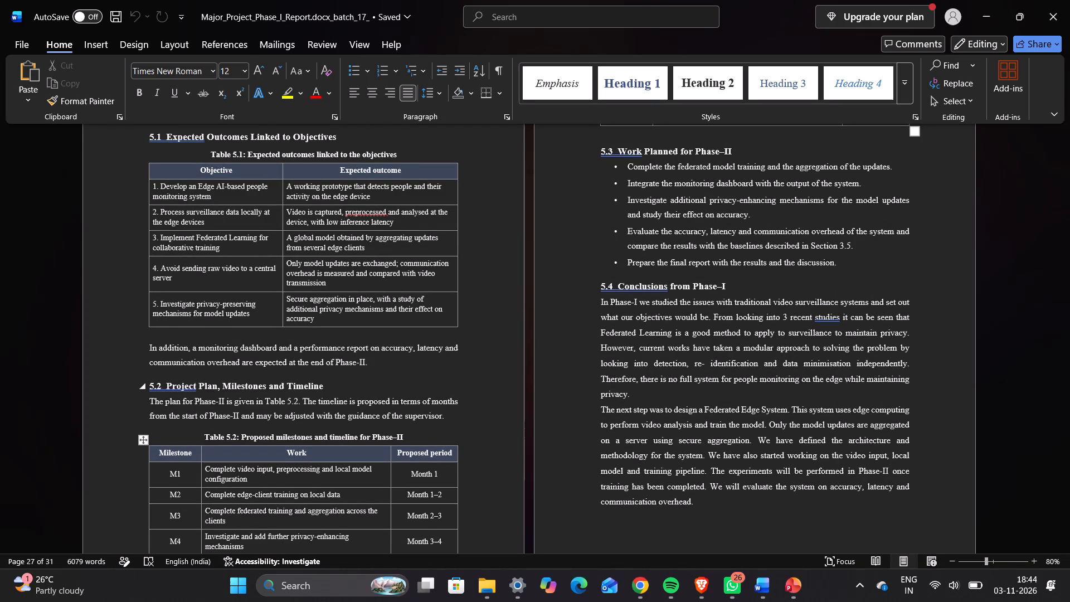
scroll(422, 387, "up", 1)
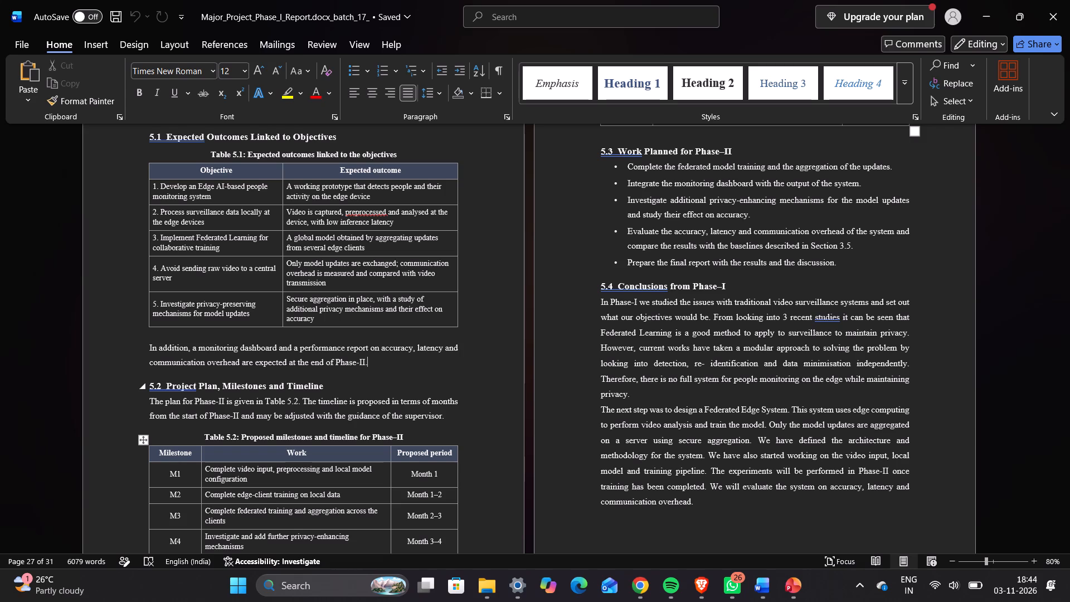
scroll(422, 387, "up", 1)
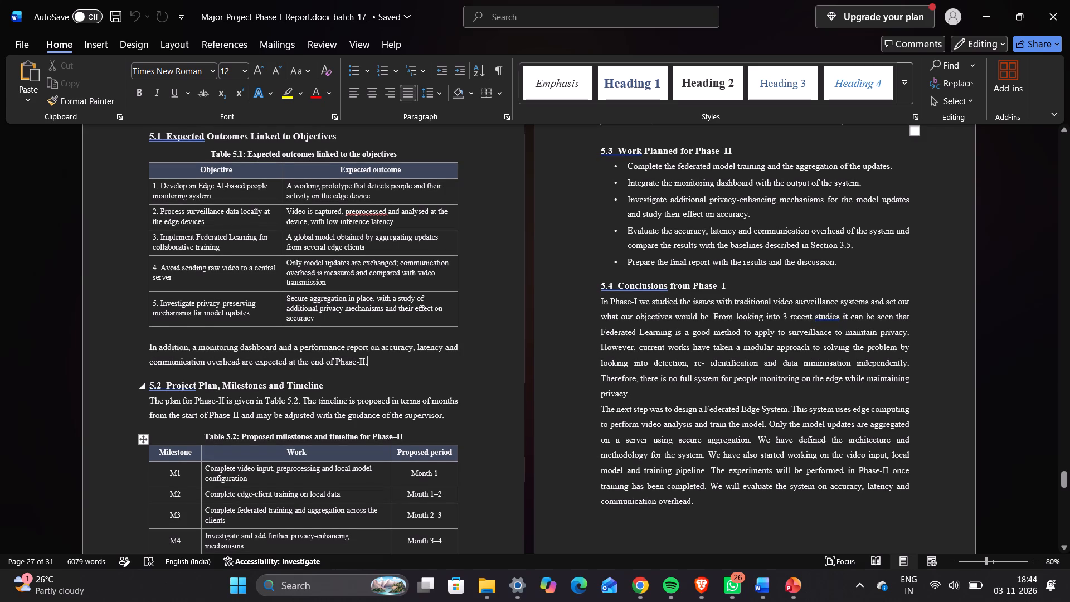
Examine the page layout of Chapter 5, including the split Table 5.2, and continue to the References and Appendices pages.
scroll(422, 387, "down", 3)
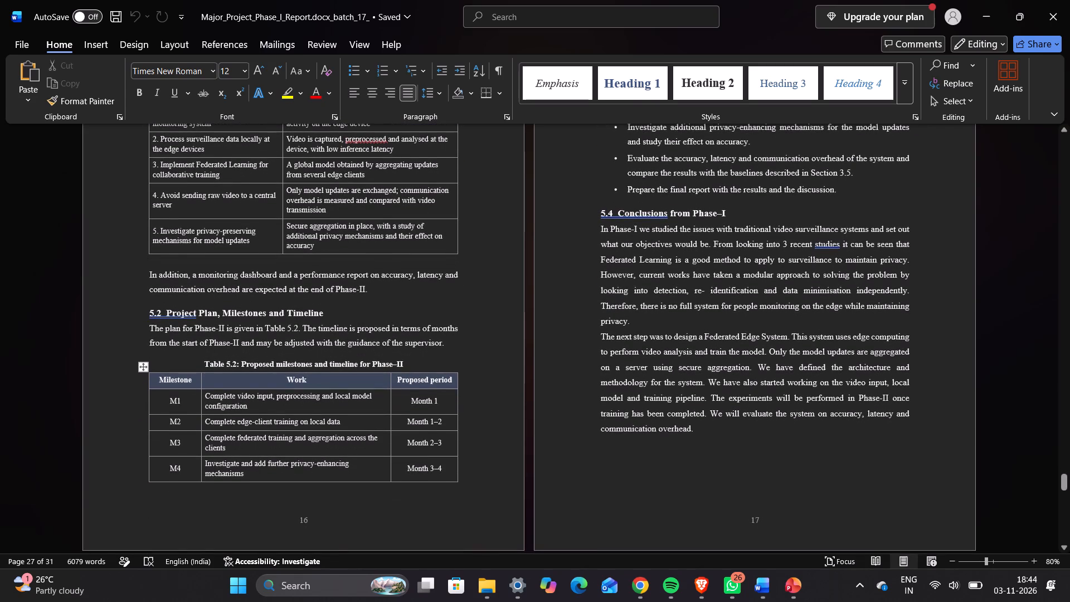
scroll(422, 387, "down", 1)
scroll(422, 387, "up", 2)
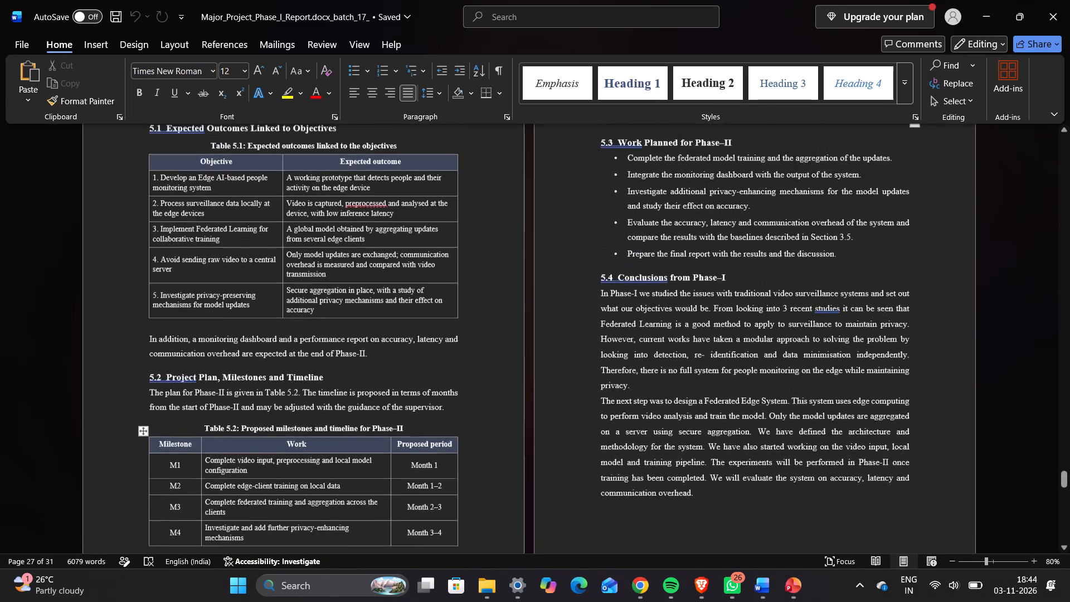
scroll(422, 387, "up", 1)
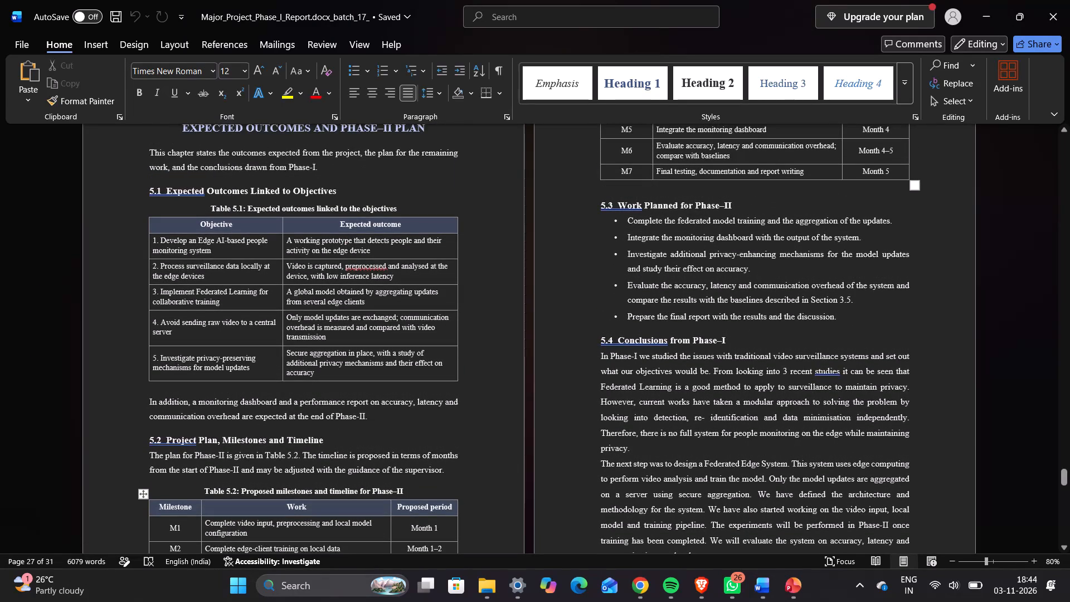
scroll(422, 387, "up", 2)
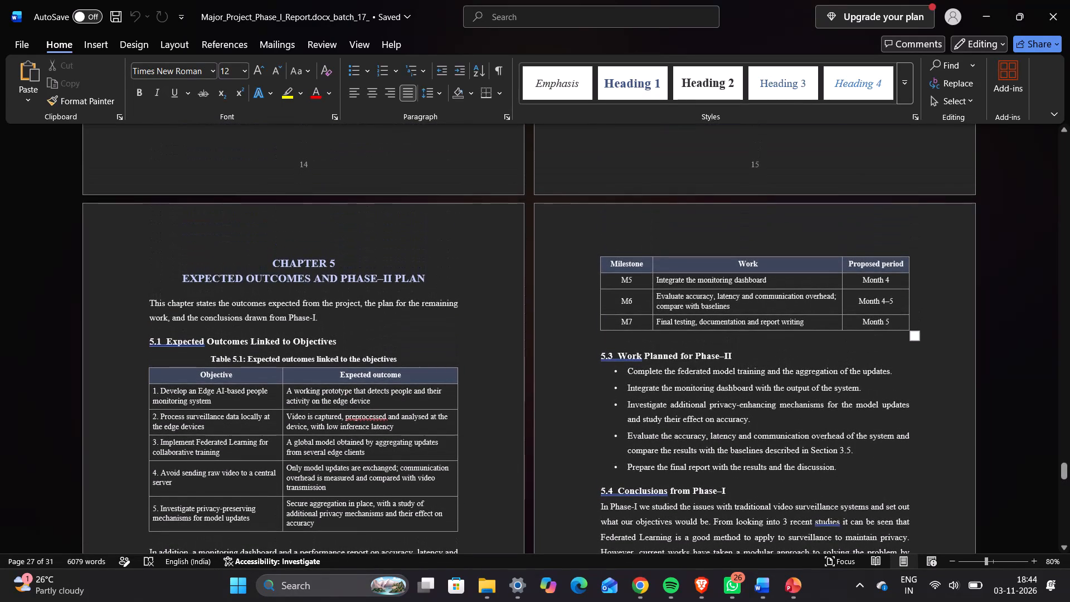
scroll(422, 387, "down", 2)
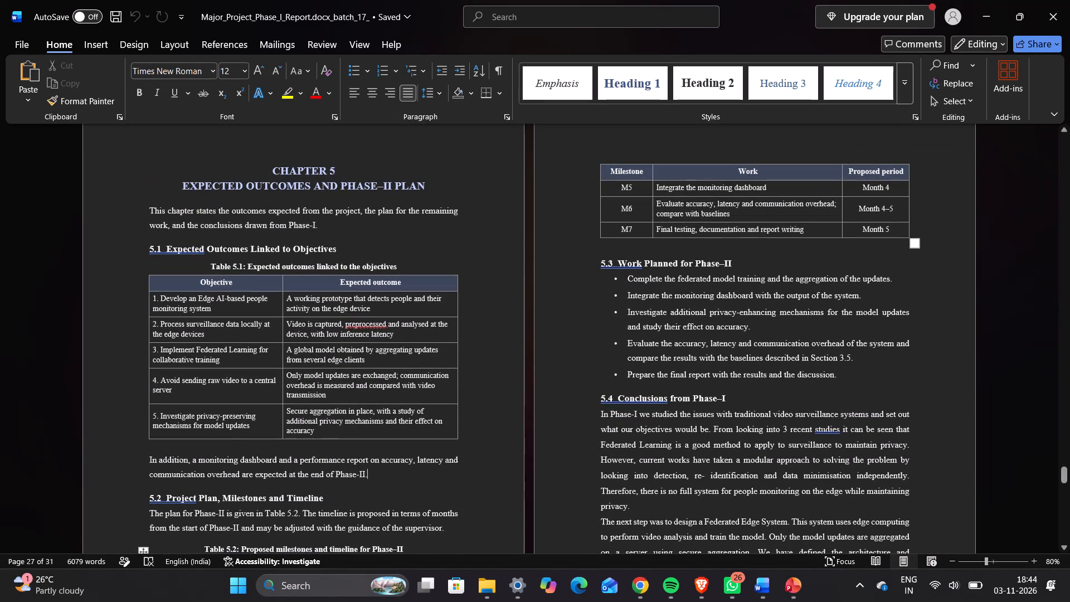
scroll(405, 478, "down", 1)
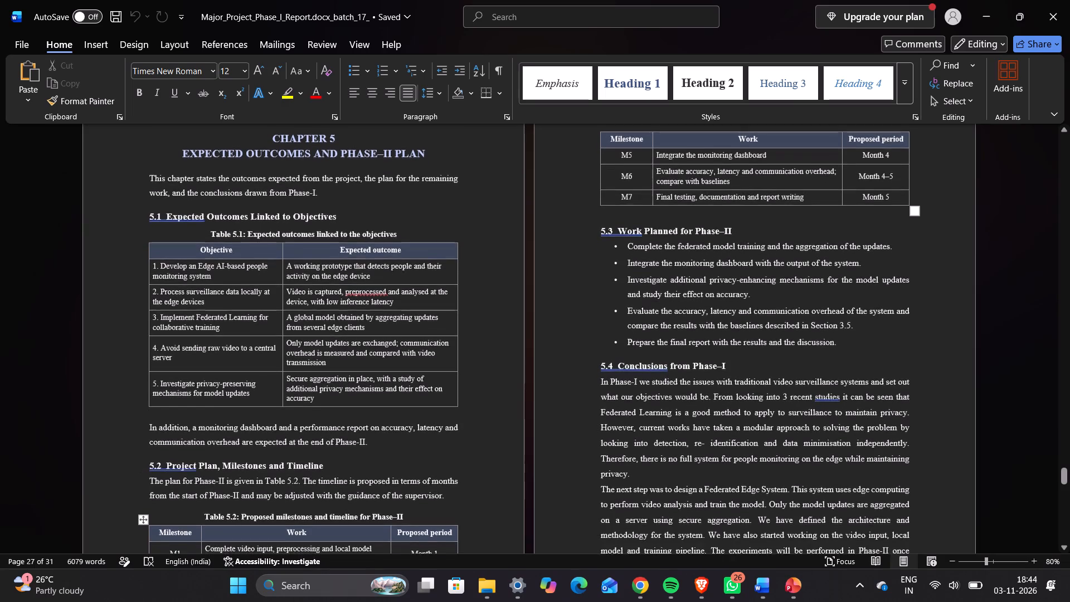
scroll(405, 478, "down", 1, "ctrl")
scroll(405, 478, "down", 2)
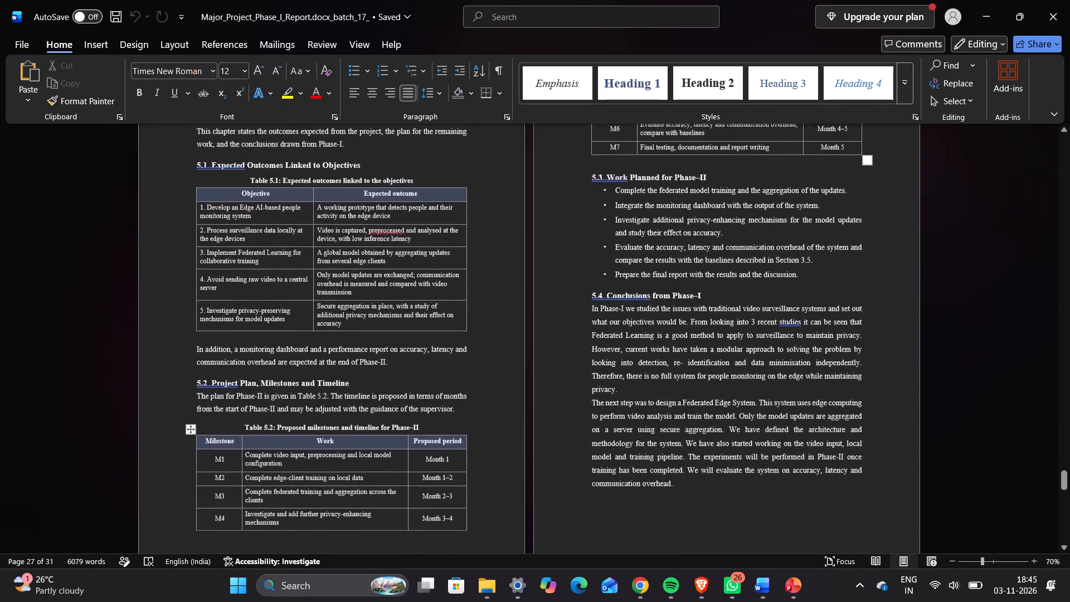
scroll(405, 478, "down", 1)
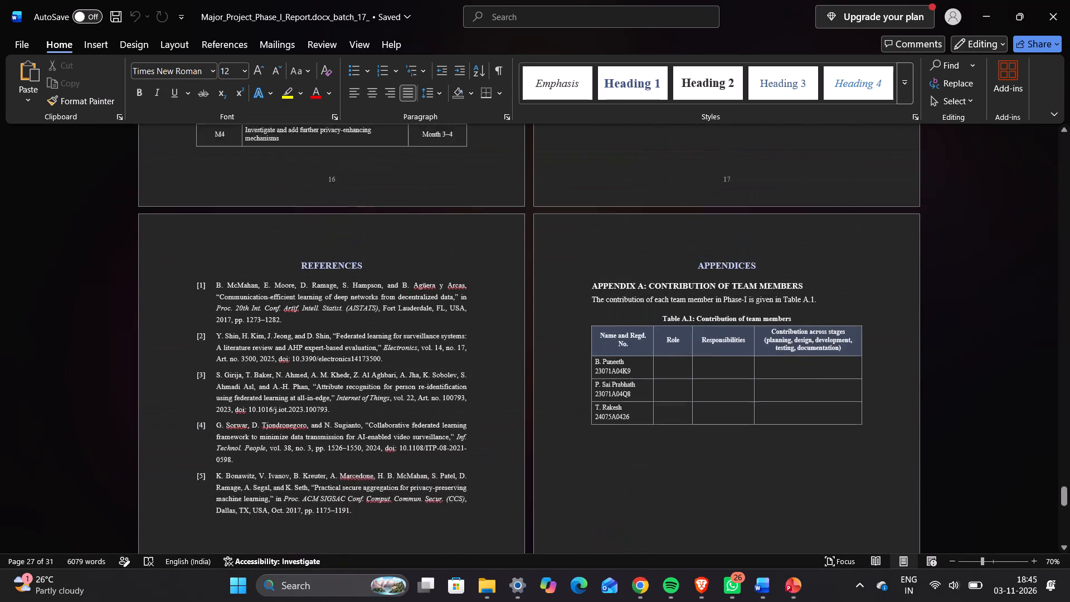
Insert an empty line after the monitoring dashboard paragraph that ends section 5.1, above the 5.2 Project Plan heading.
scroll(405, 478, "up", 3)
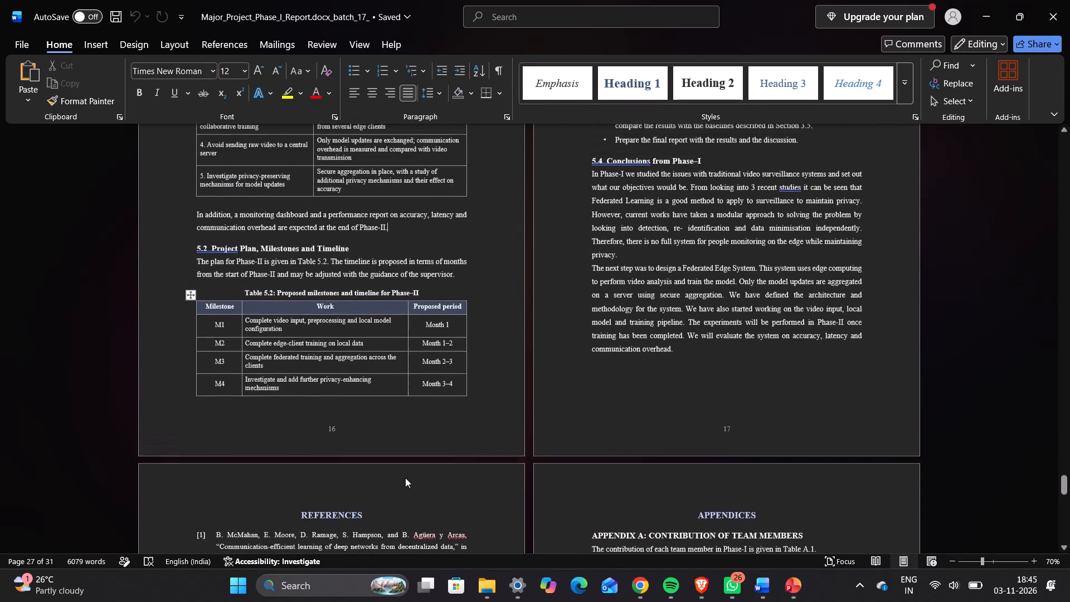
scroll(405, 478, "up", 2)
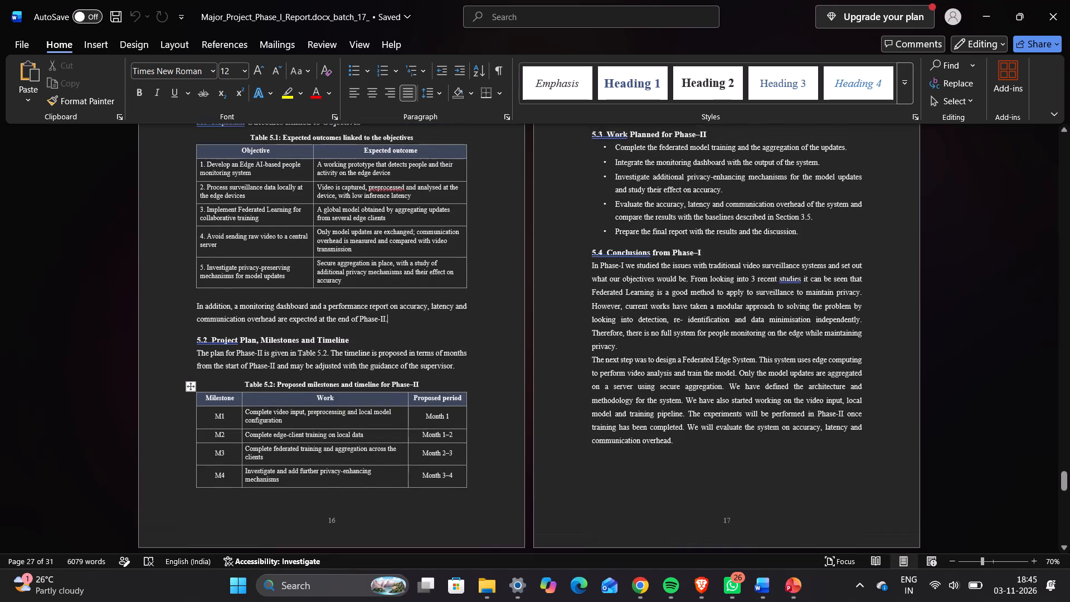
scroll(405, 478, "up", 1)
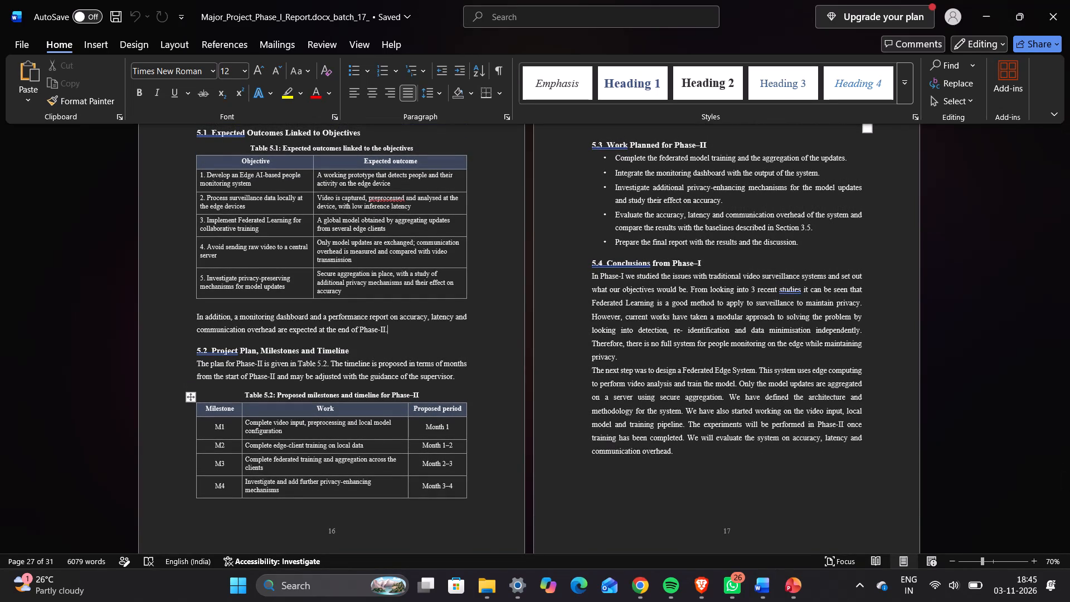
key("Return")
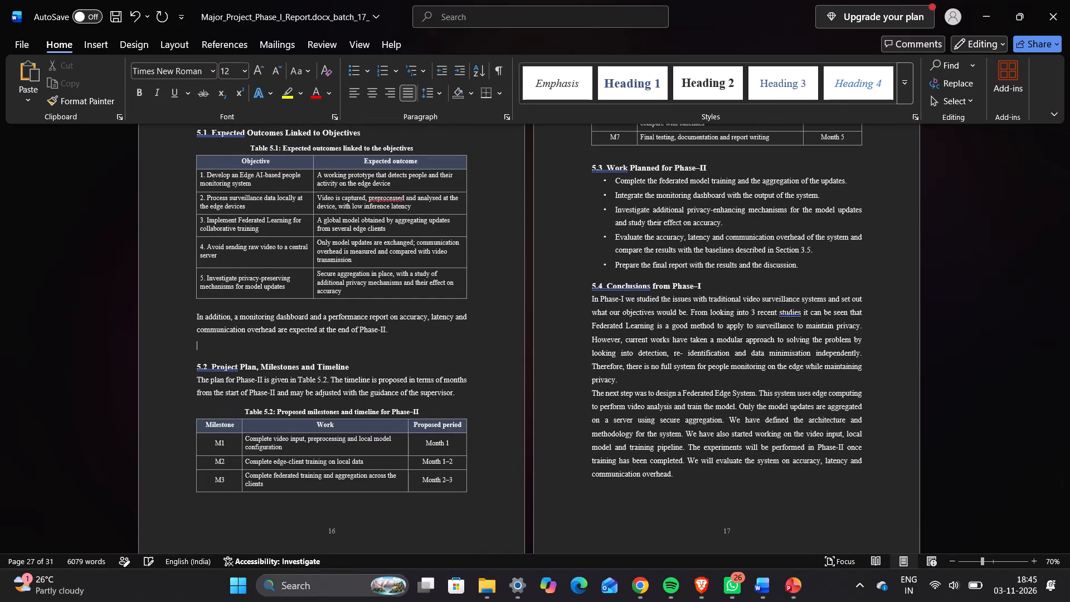
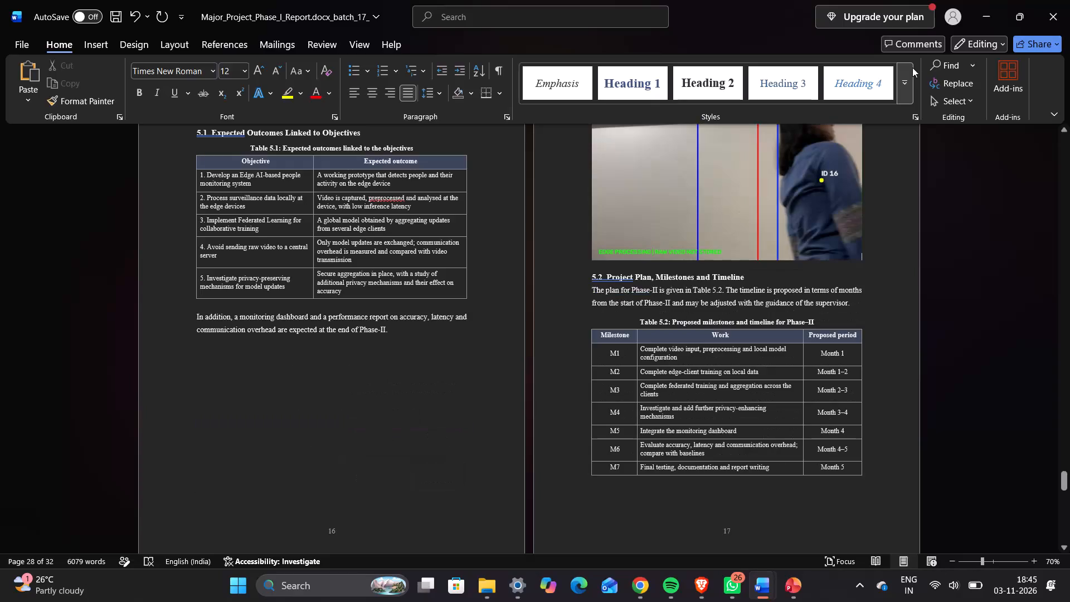
Set the text wrapping of the doorway detection picture above the 5.2 Project Plan heading to In Front of Text.
scroll(823, 164, "up", 1)
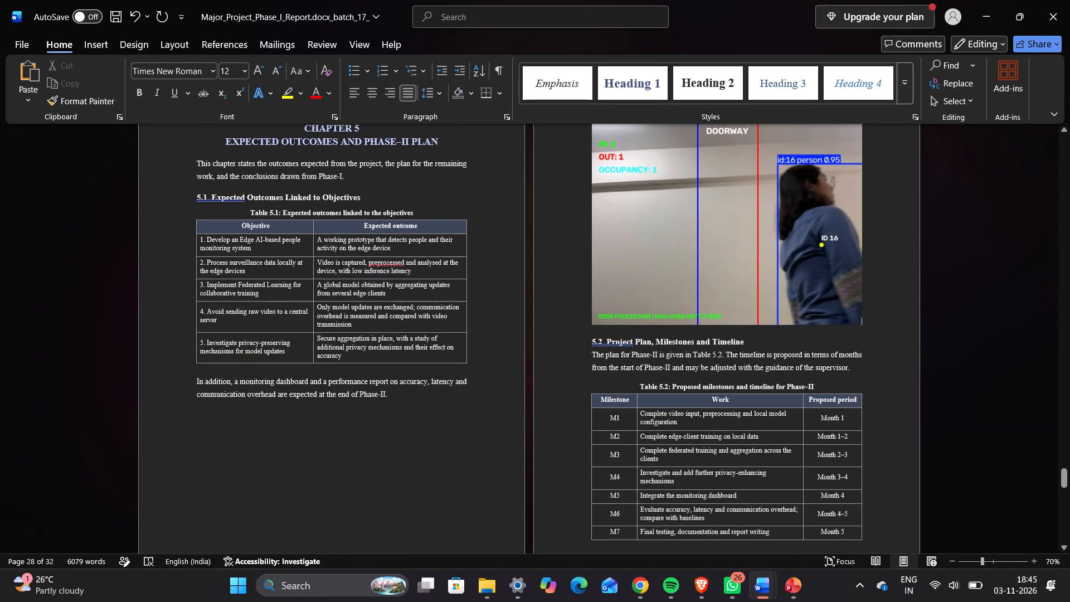
right_click(789, 230)
left_click(760, 260)
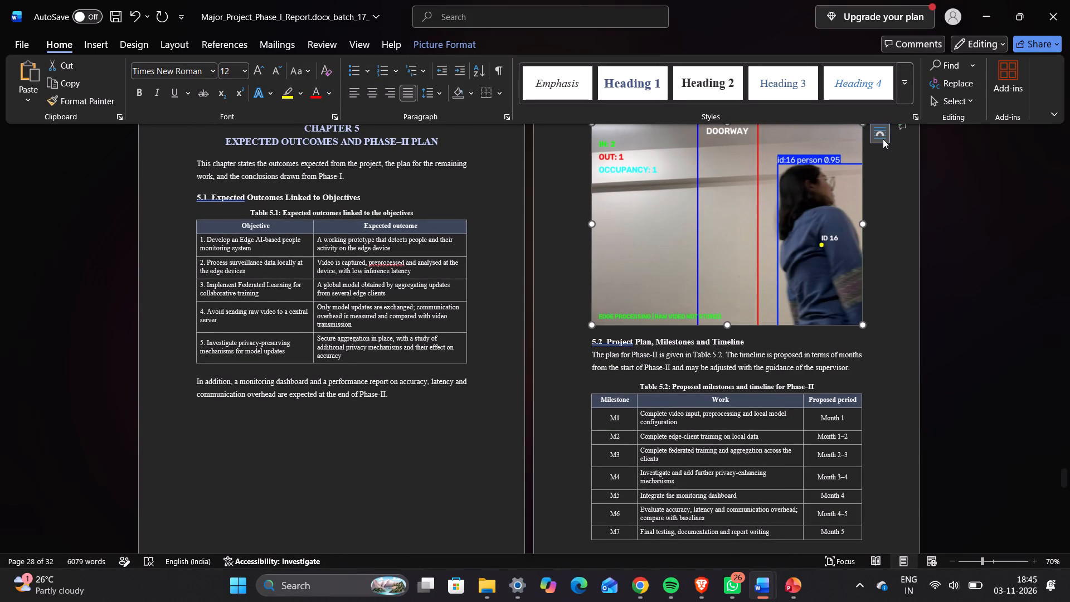
left_click(883, 139)
left_click(972, 266)
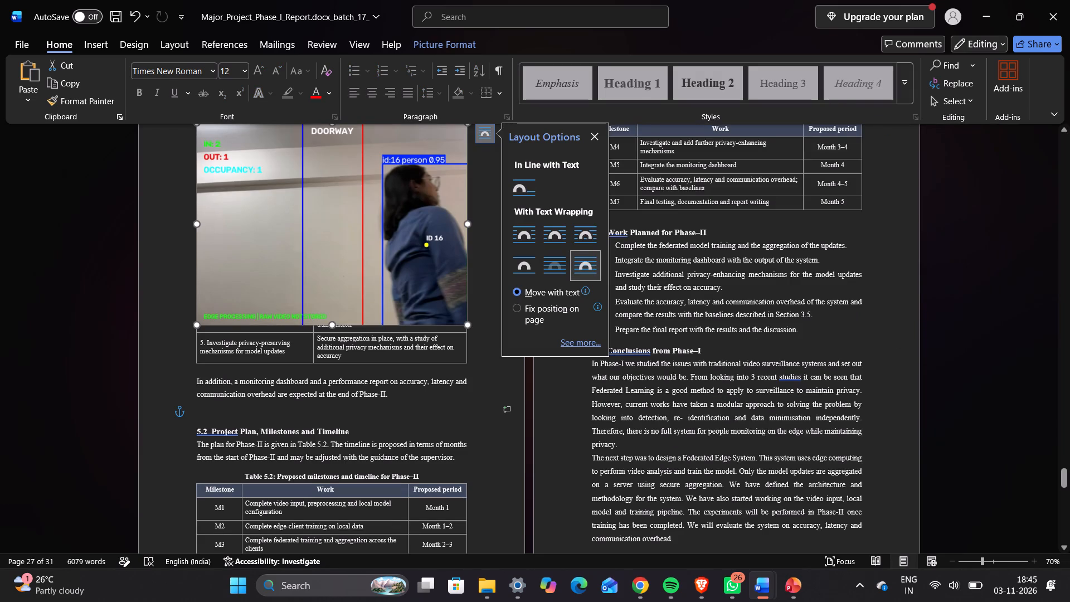
left_click(543, 421)
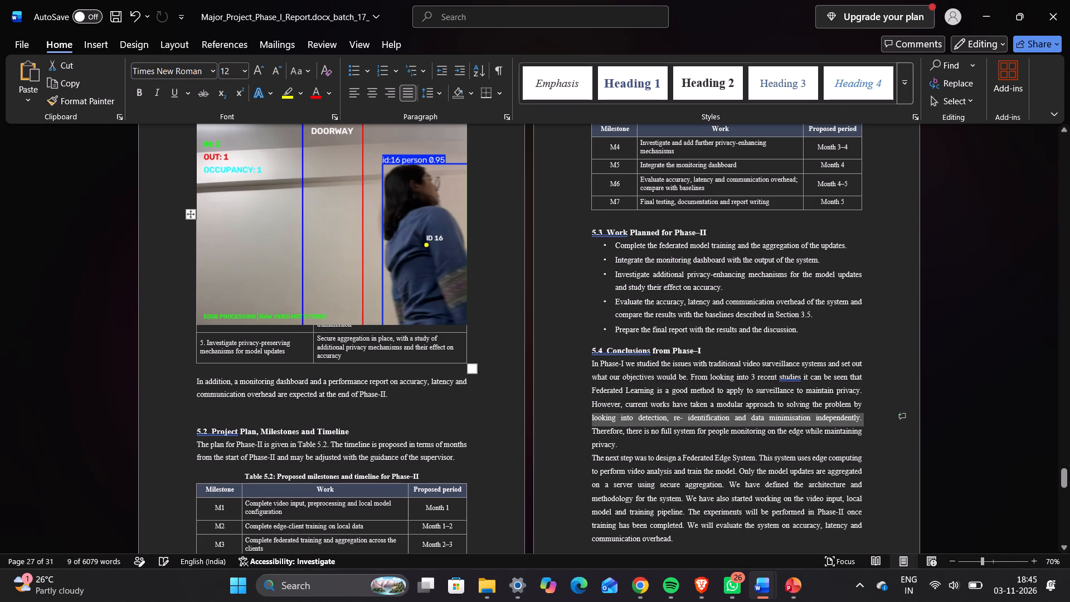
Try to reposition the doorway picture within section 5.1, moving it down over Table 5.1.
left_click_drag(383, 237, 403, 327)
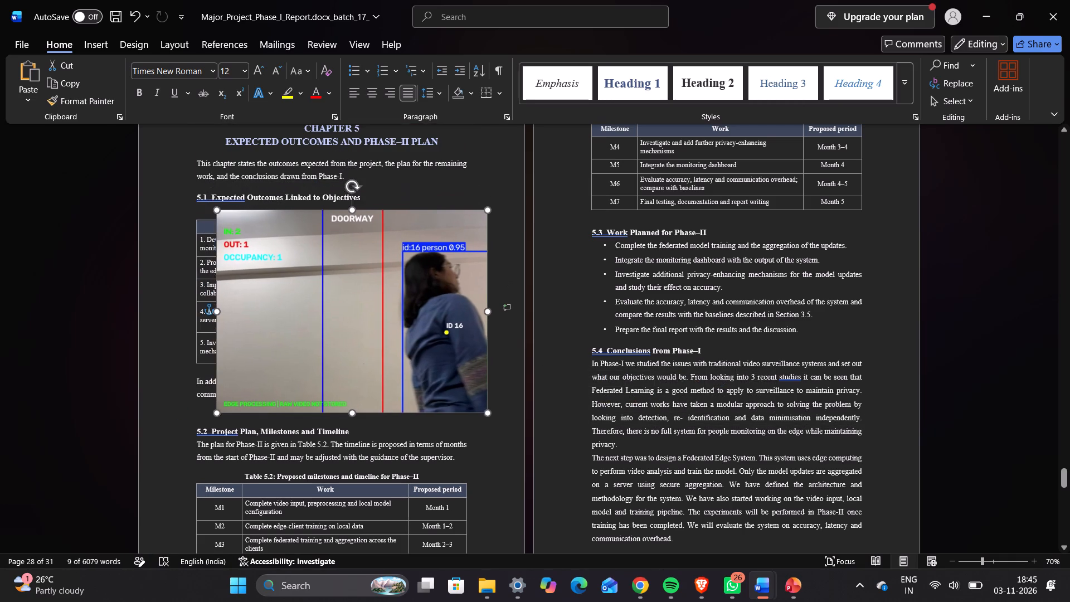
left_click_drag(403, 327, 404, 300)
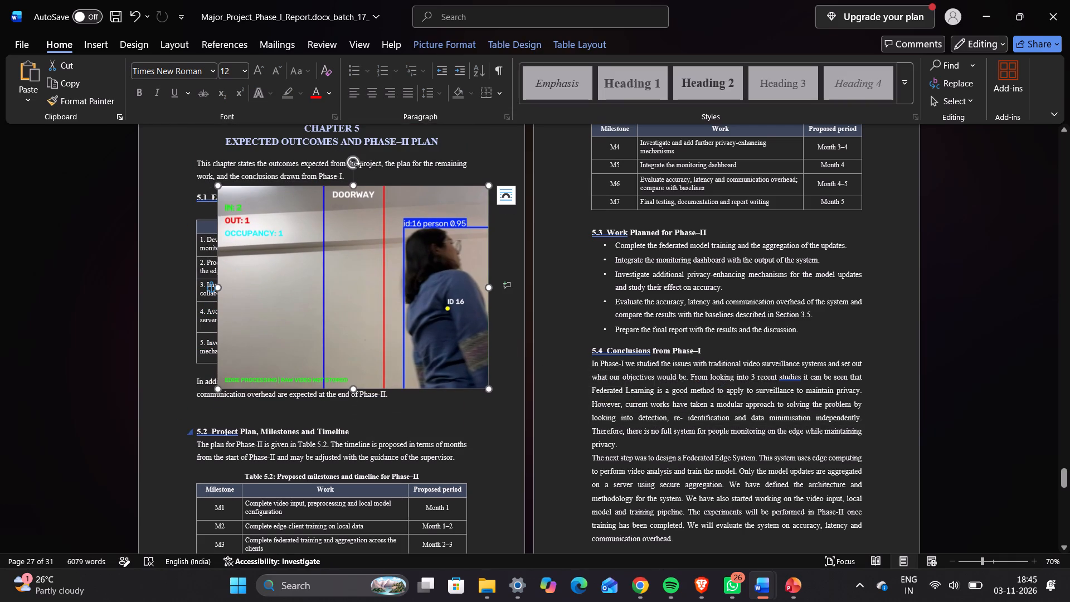
Insert seven empty lines directly above the 5.2 Project Plan, Milestones and Timeline heading so it starts on the following page.
left_click(203, 428)
key("Left")
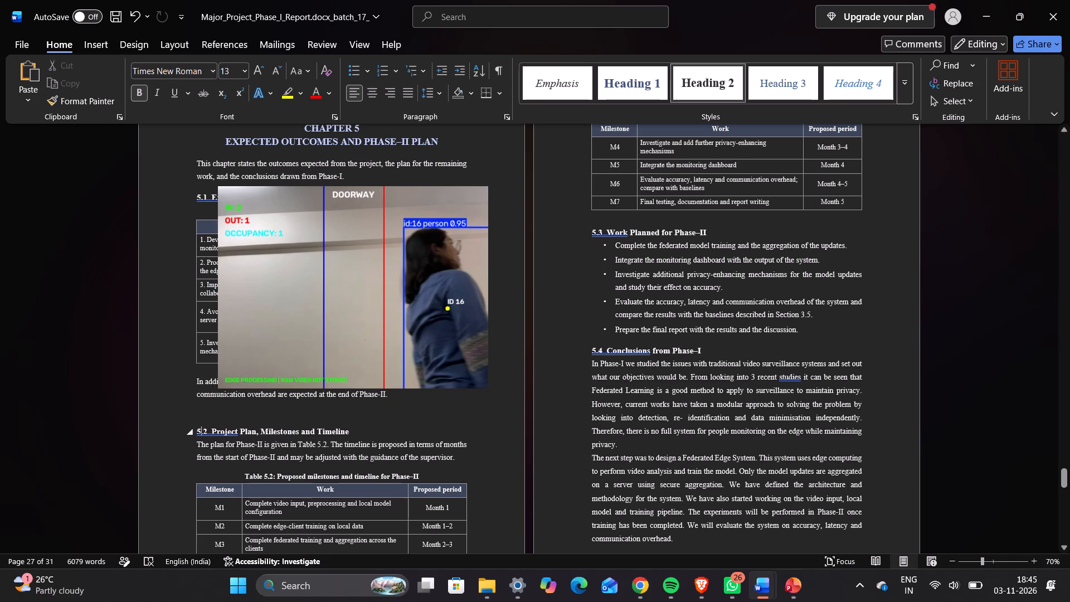
key("Left")
key("Return")
key("Return")
key("Return")
key("Return")
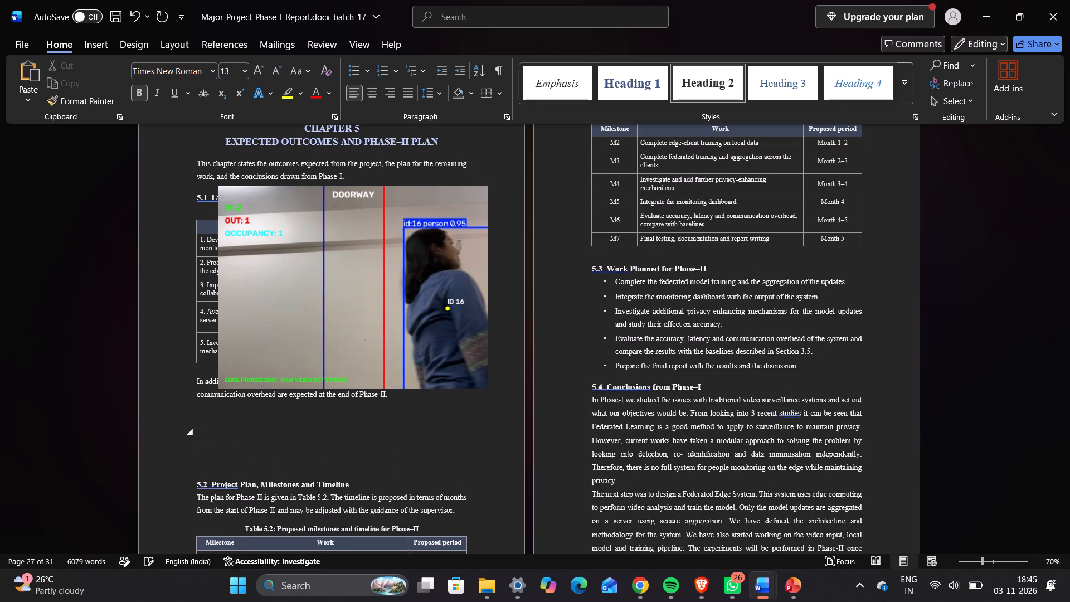
key("Return")
key("Return")
key("Return")
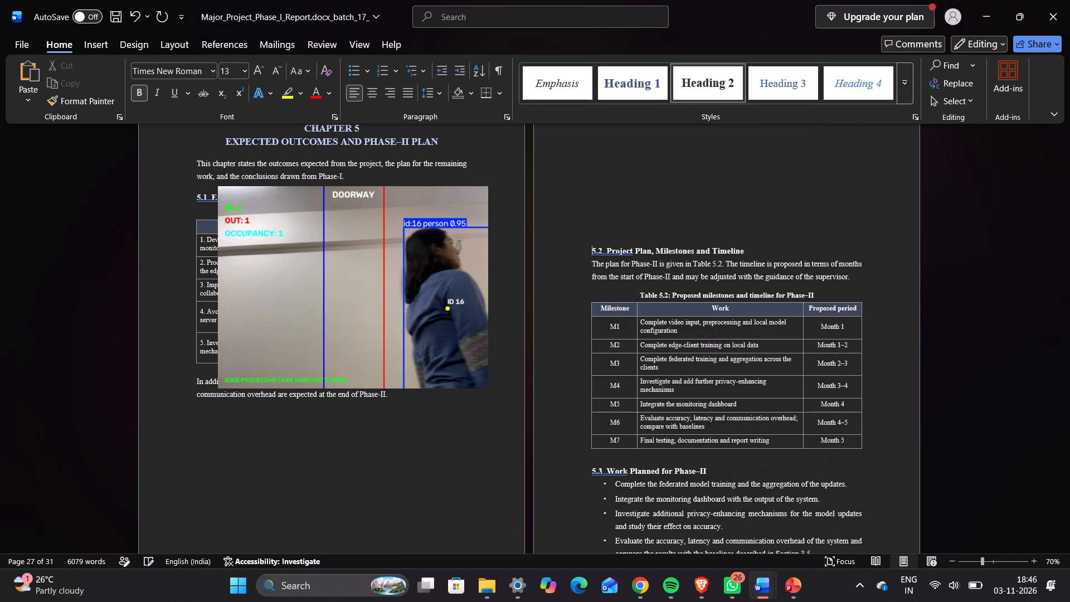
Place the doorway picture below the monitoring dashboard paragraph, aligned with the text margins, and reduce its height so the paragraph stays uncovered.
left_click_drag(324, 297, 310, 370)
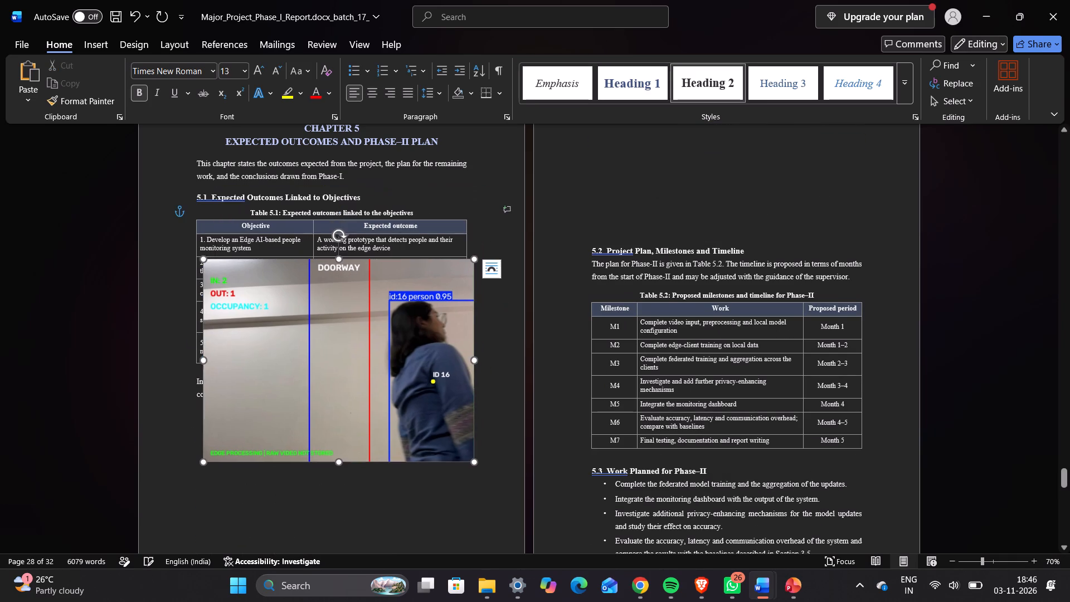
scroll(310, 370, "down", 2)
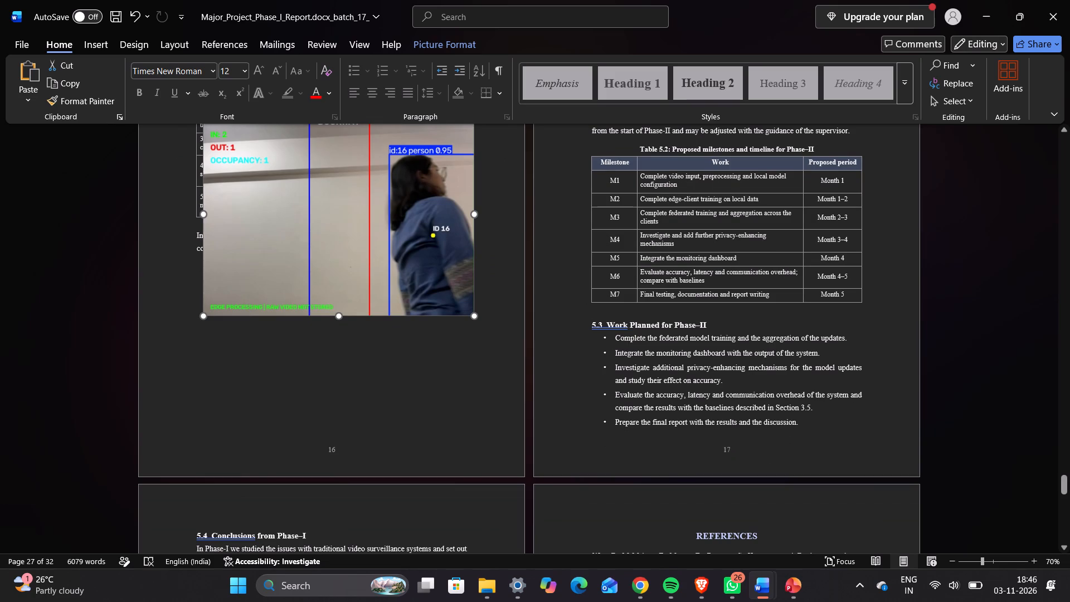
left_click_drag(361, 207, 354, 324)
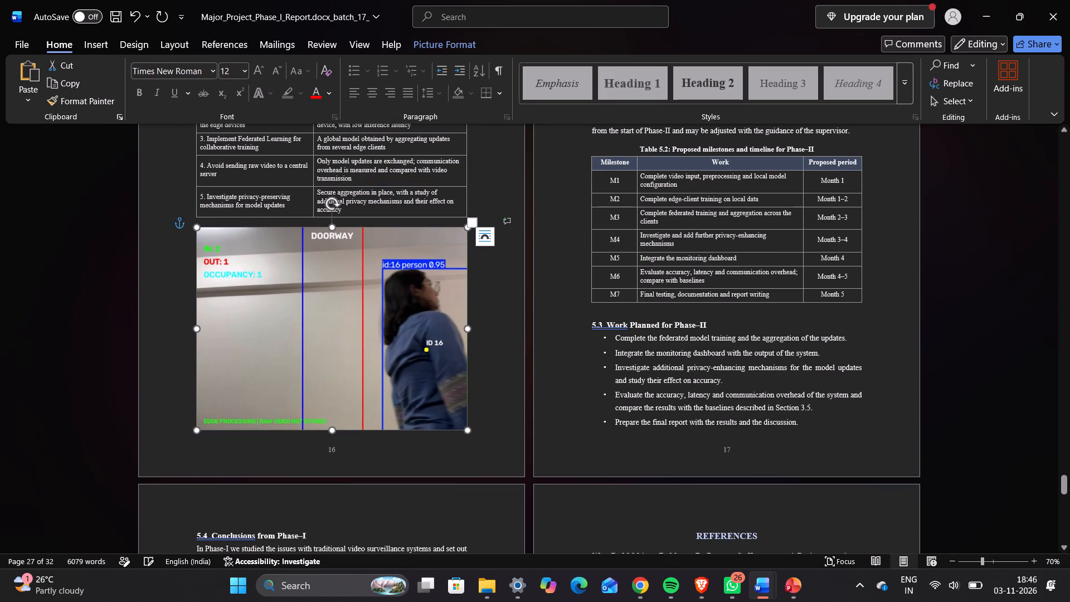
left_click_drag(333, 225, 342, 262)
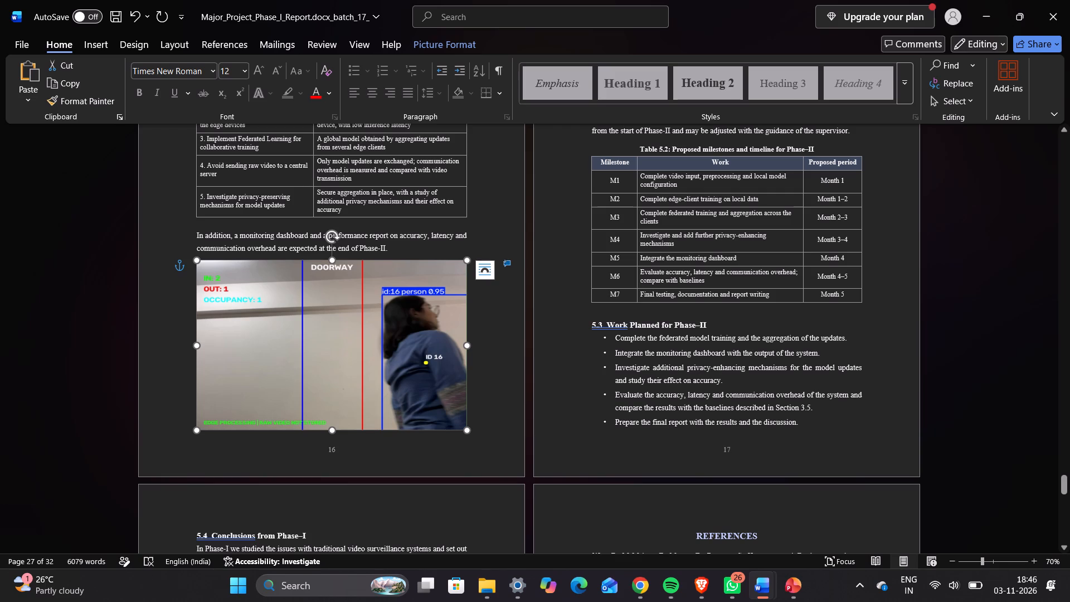
left_click(673, 385)
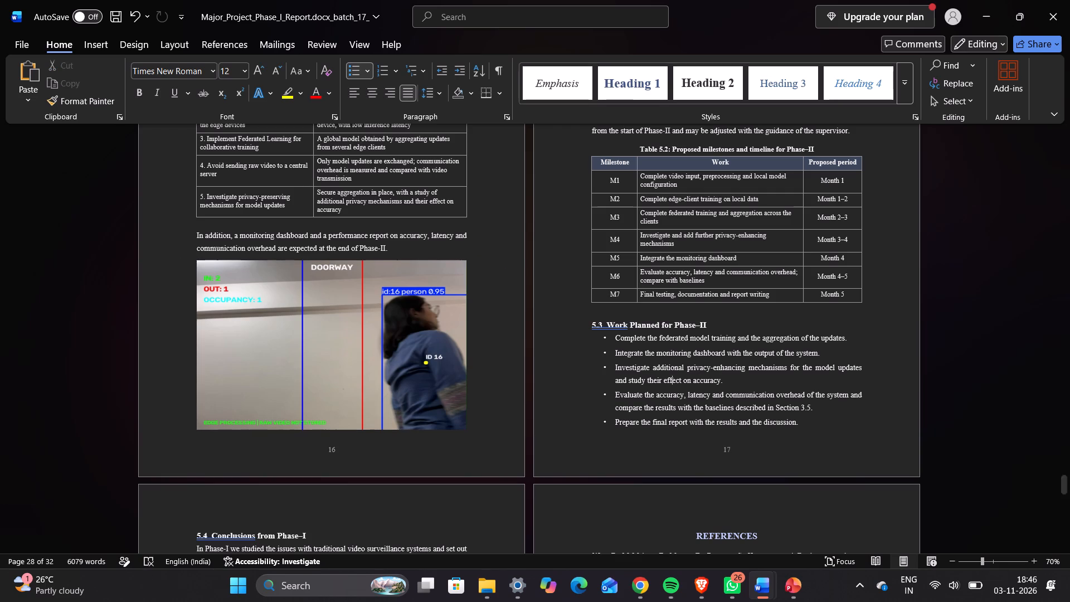
Check the layout of the two Chapter 5 pages holding sections 5.1 to 5.3 and the repositioned picture.
scroll(673, 385, "up", 2)
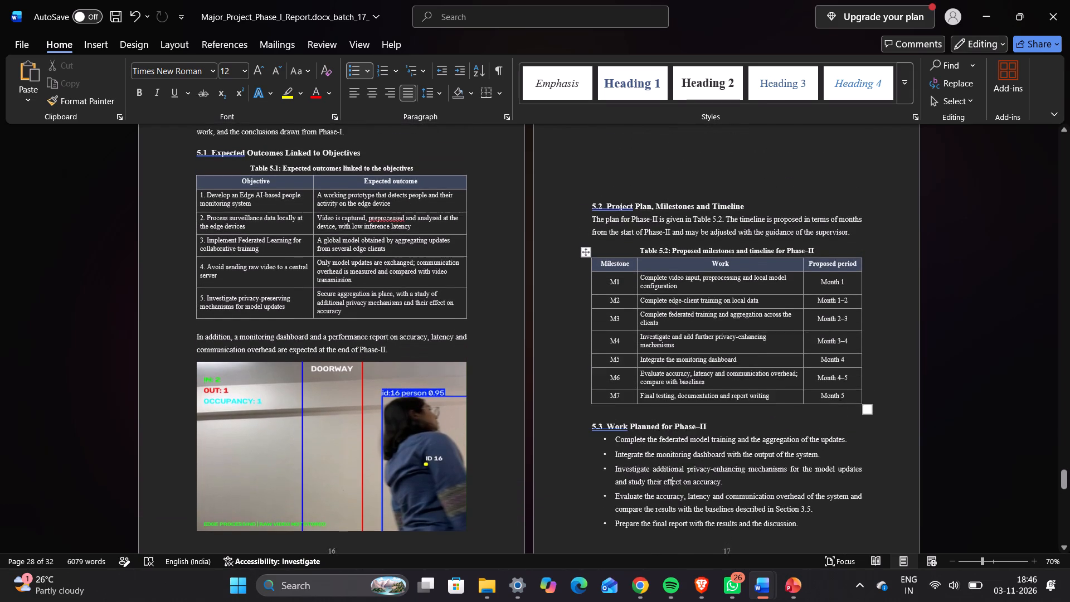
scroll(673, 385, "up", 2)
scroll(673, 385, "down", 2)
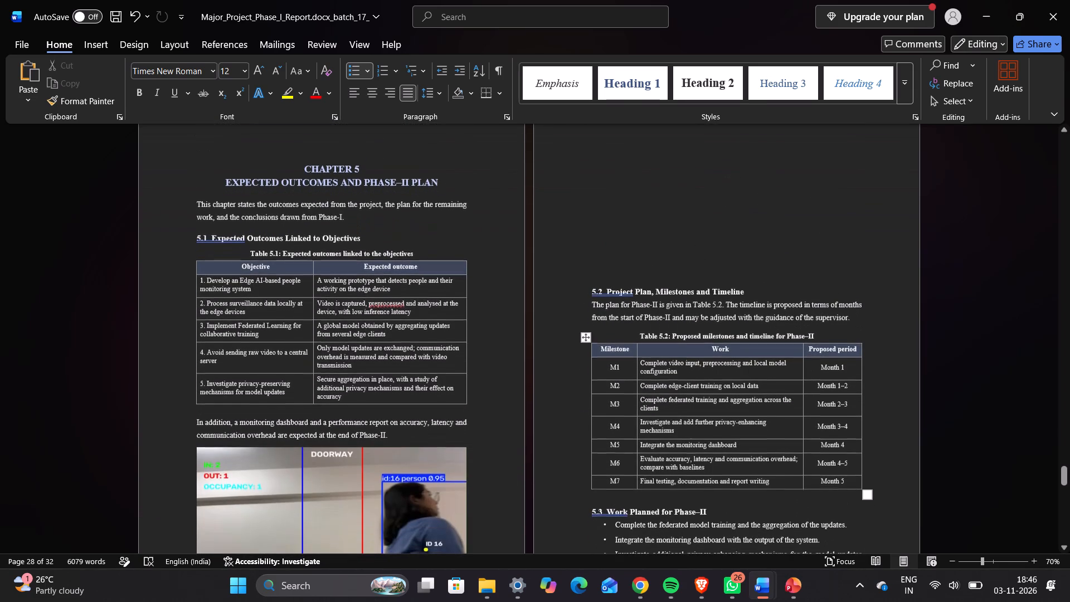
scroll(673, 385, "up", 1)
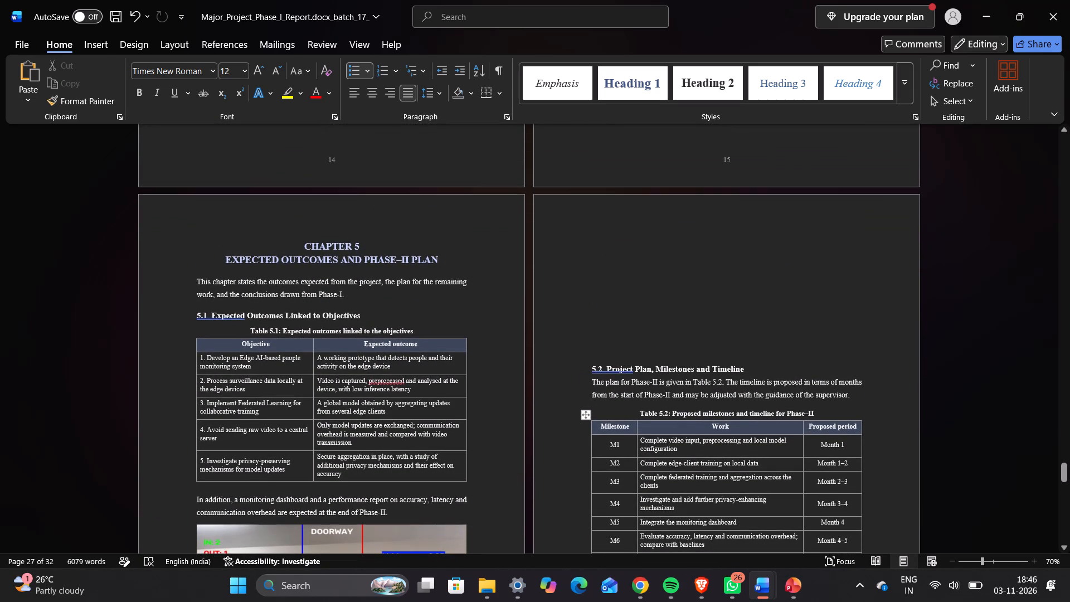
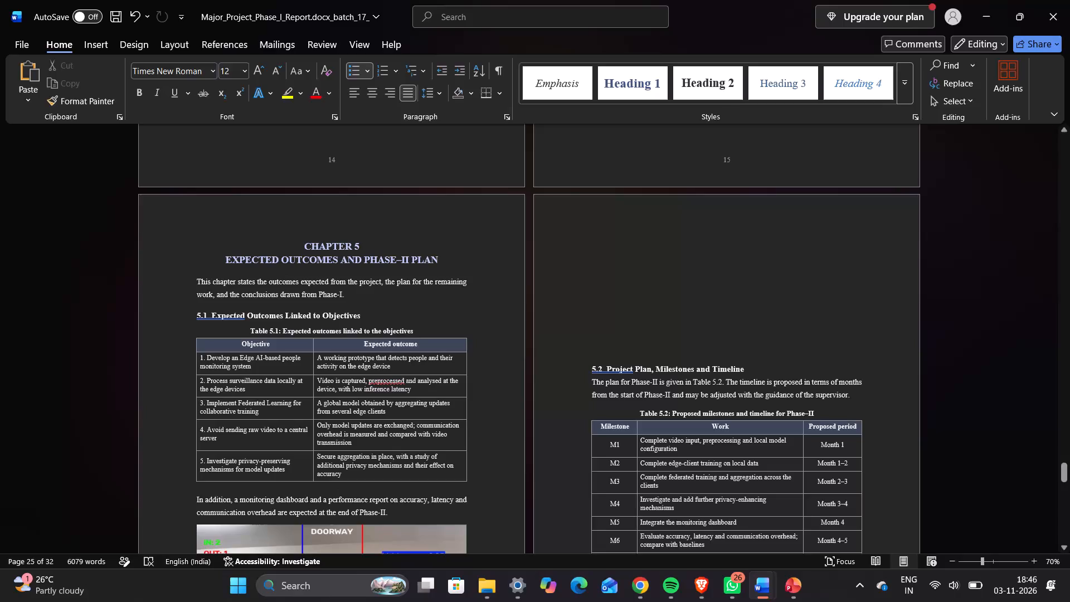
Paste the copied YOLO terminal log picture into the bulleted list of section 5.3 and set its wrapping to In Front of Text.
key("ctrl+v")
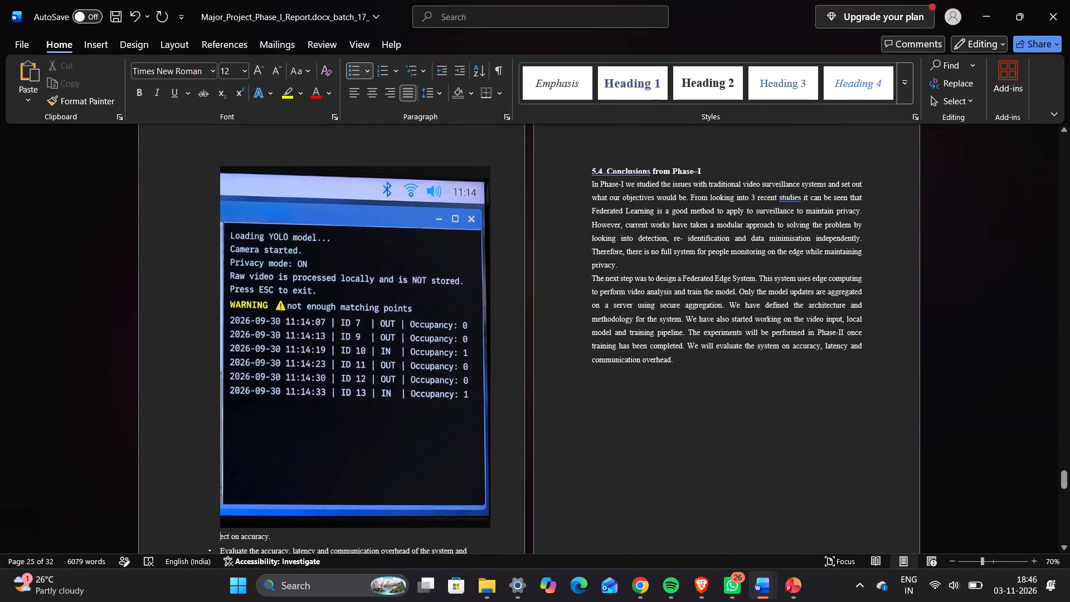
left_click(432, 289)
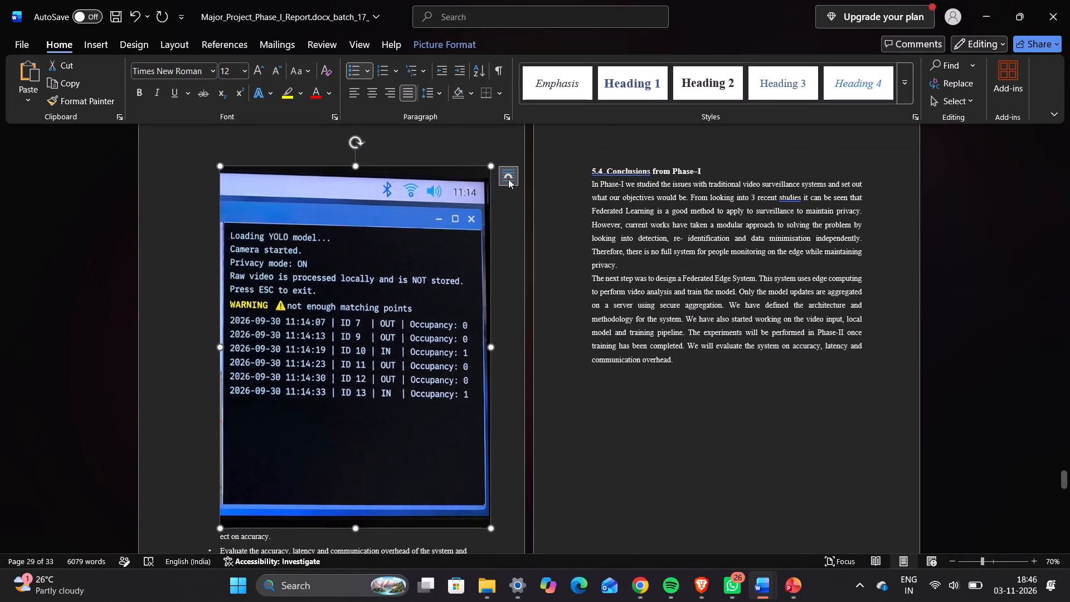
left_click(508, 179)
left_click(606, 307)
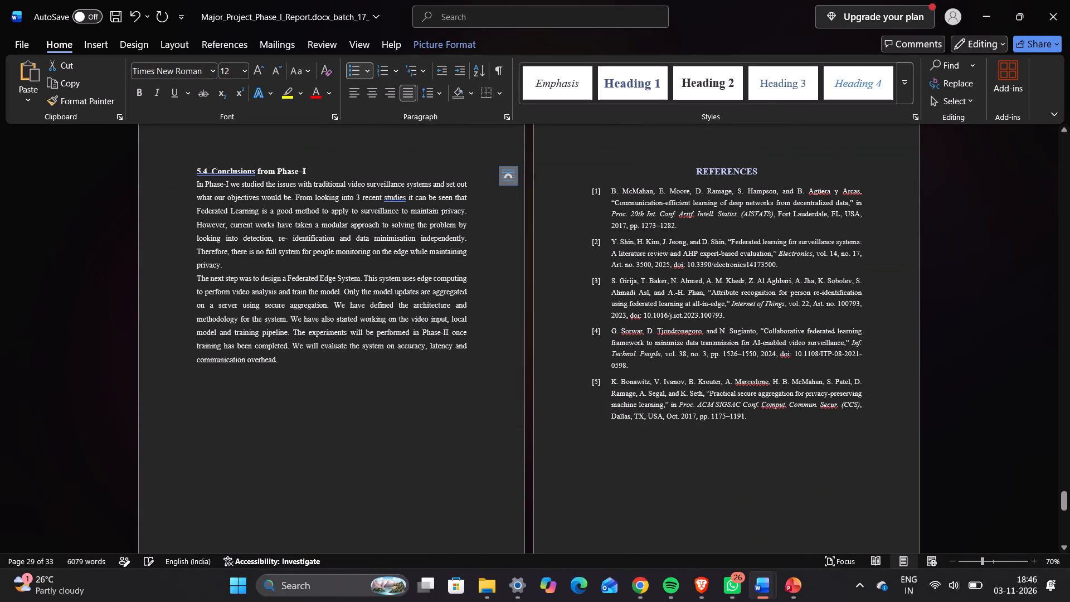
Insert five more empty lines directly above the 5.2 Project Plan, Milestones and Timeline heading.
scroll(606, 307, "up", 6)
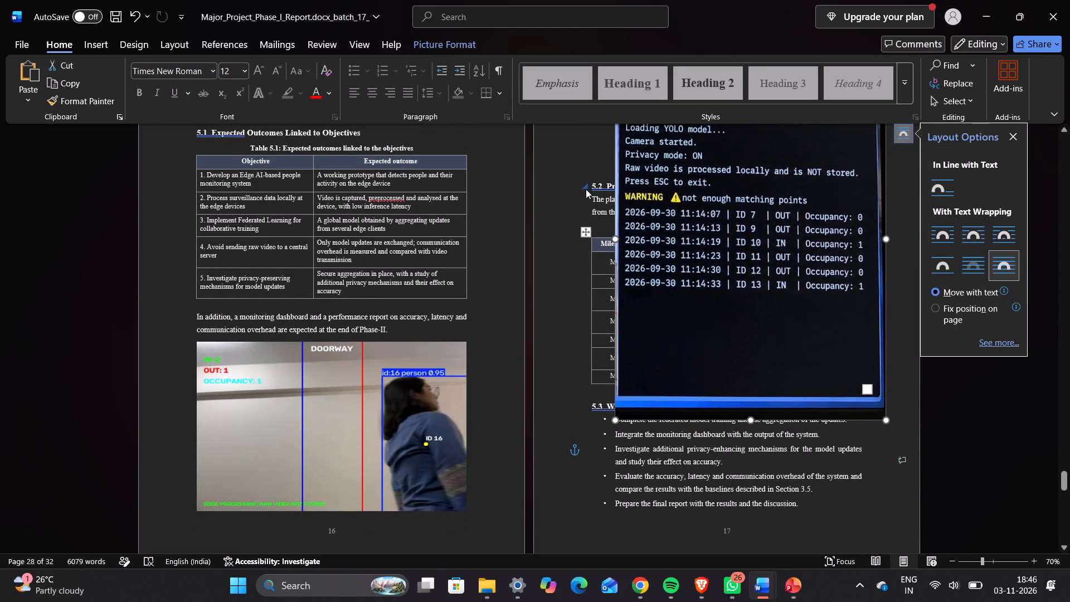
left_click(590, 186)
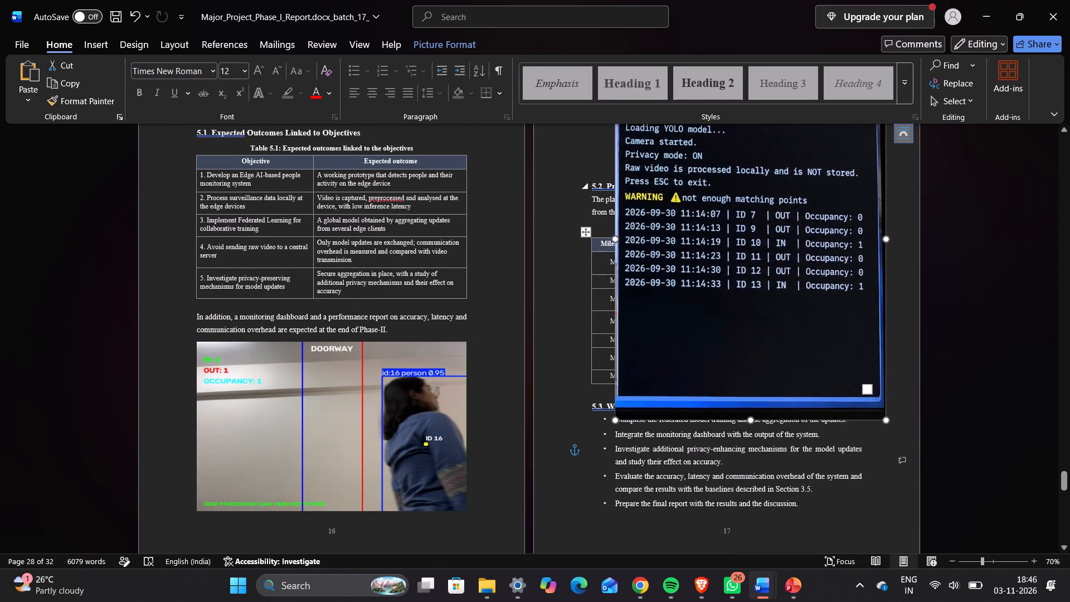
key("Return")
key("Return")
key("Return")
key("Return")
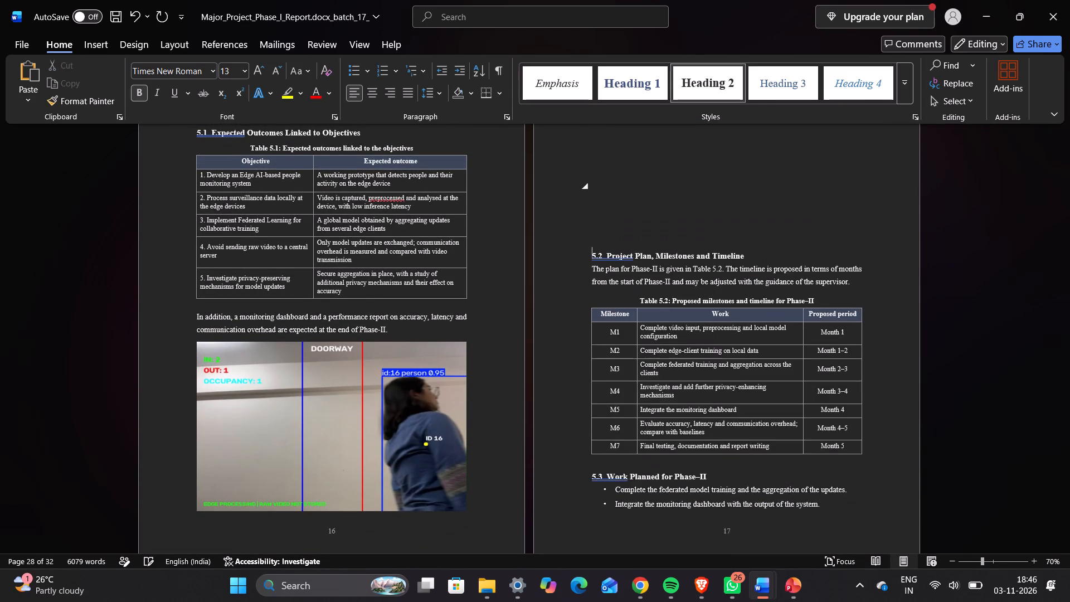
key("Return")
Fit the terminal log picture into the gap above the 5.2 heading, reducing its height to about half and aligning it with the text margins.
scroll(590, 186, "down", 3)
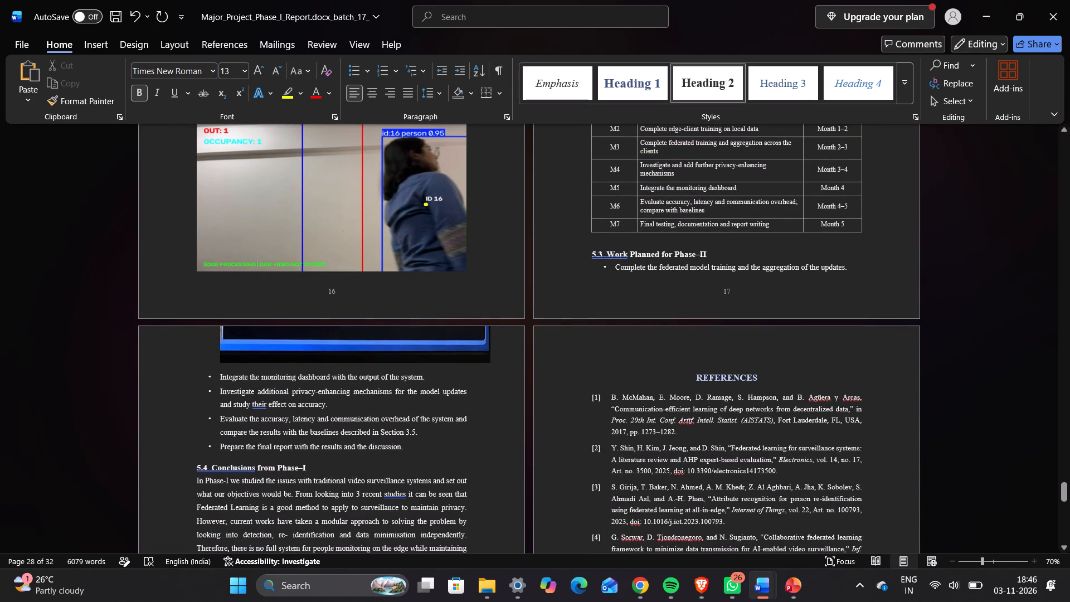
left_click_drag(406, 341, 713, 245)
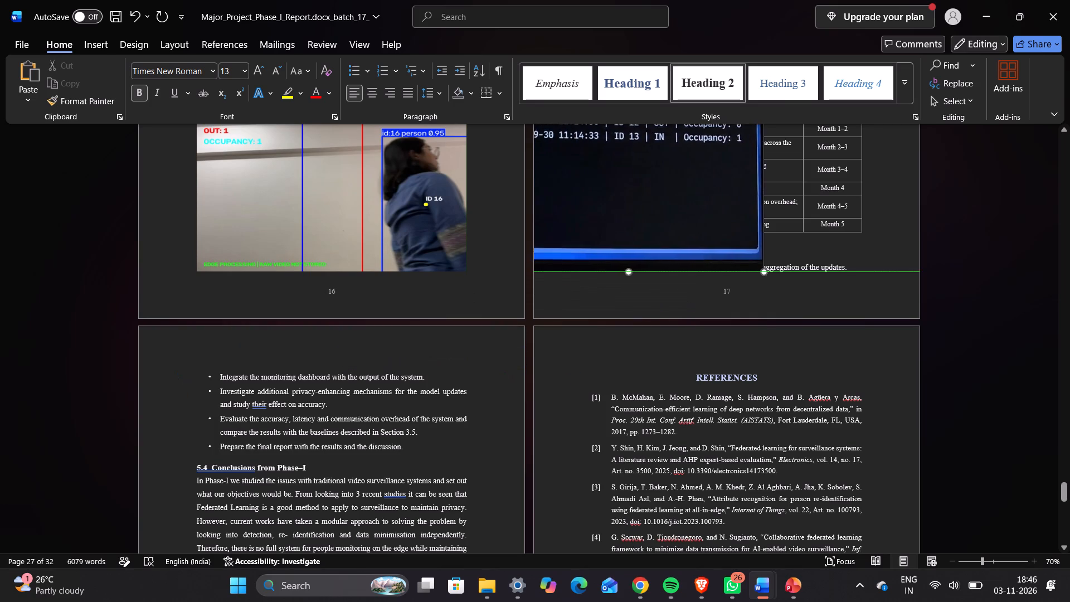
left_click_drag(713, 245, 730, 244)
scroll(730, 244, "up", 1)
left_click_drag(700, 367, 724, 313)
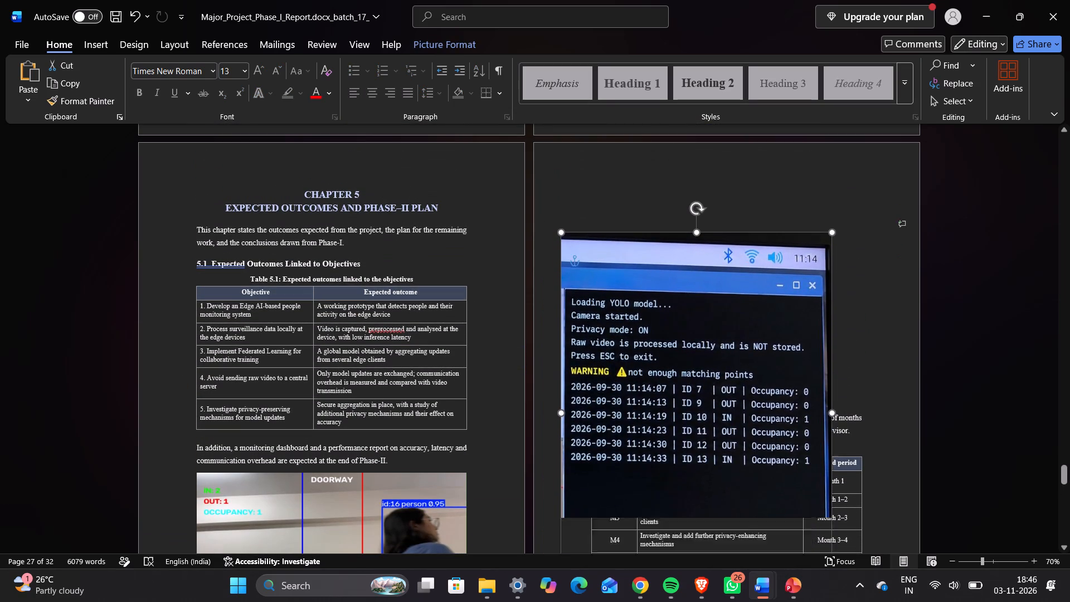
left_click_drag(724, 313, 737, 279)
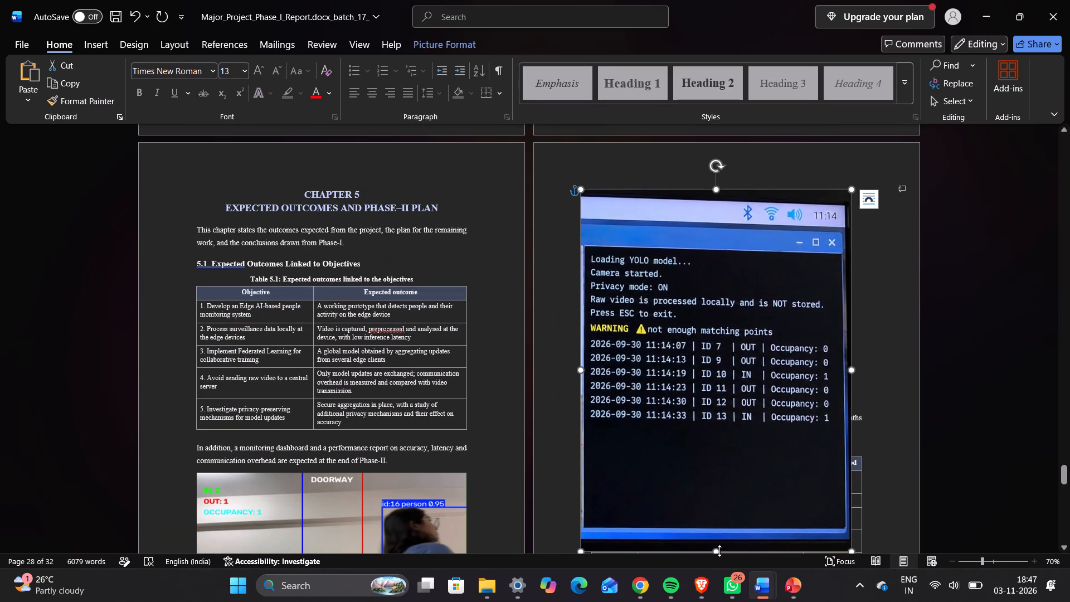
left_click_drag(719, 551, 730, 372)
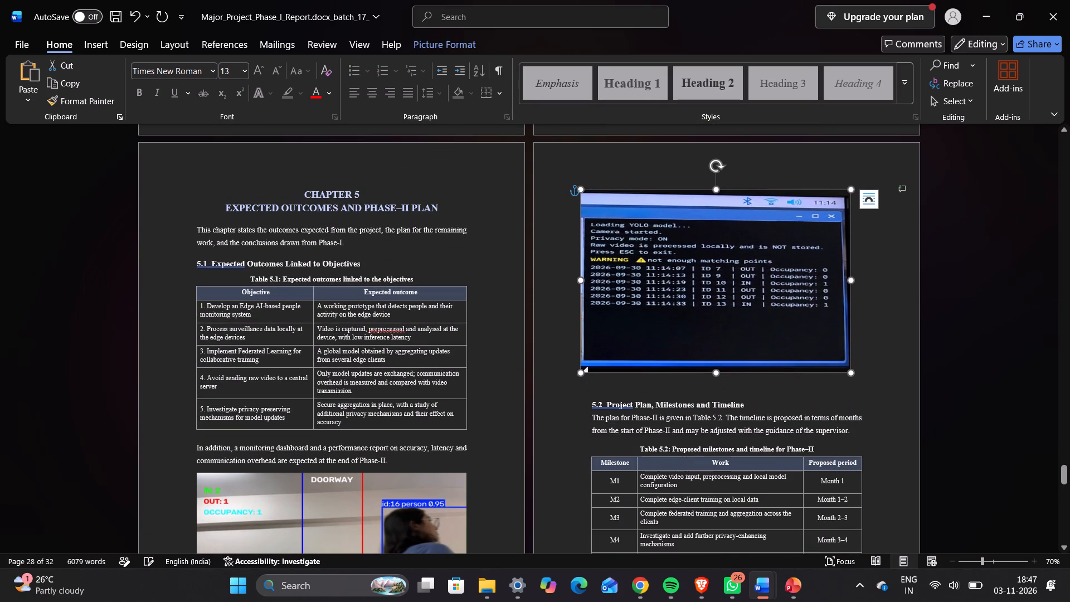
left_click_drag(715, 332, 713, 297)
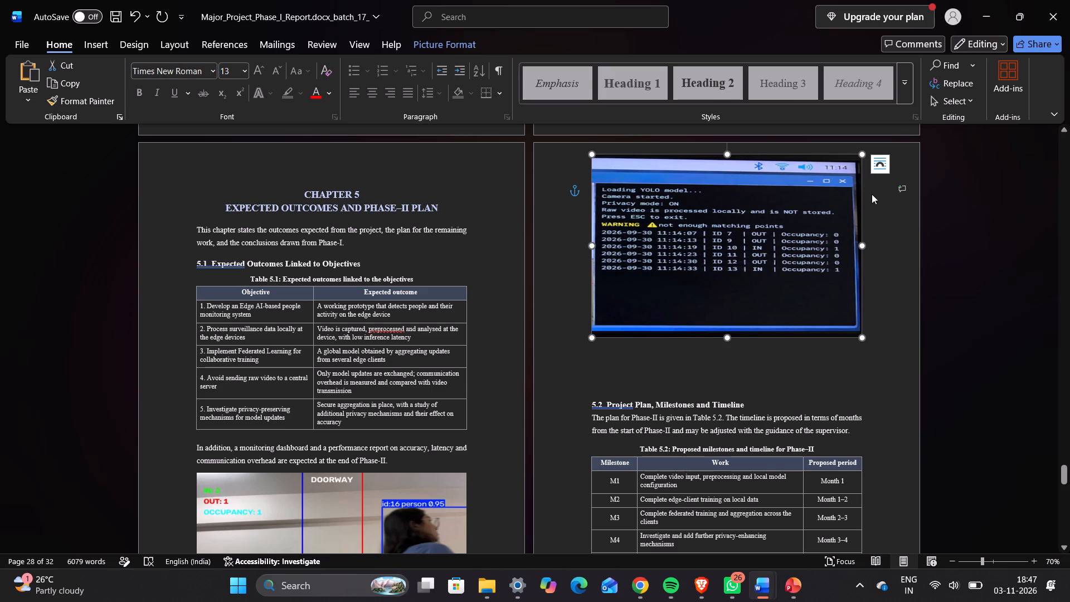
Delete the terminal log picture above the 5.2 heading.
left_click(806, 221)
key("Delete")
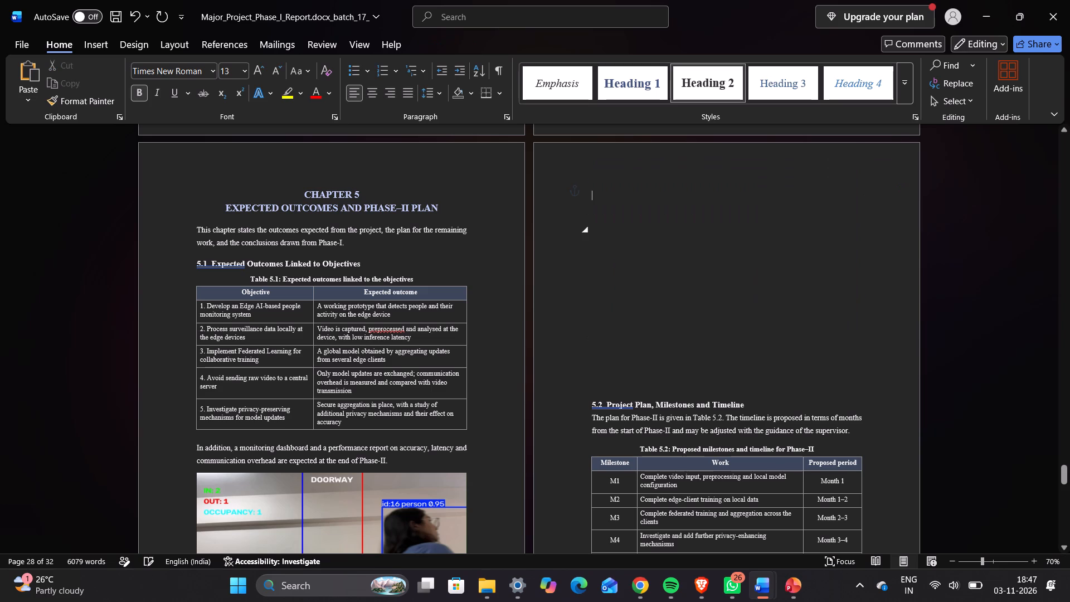
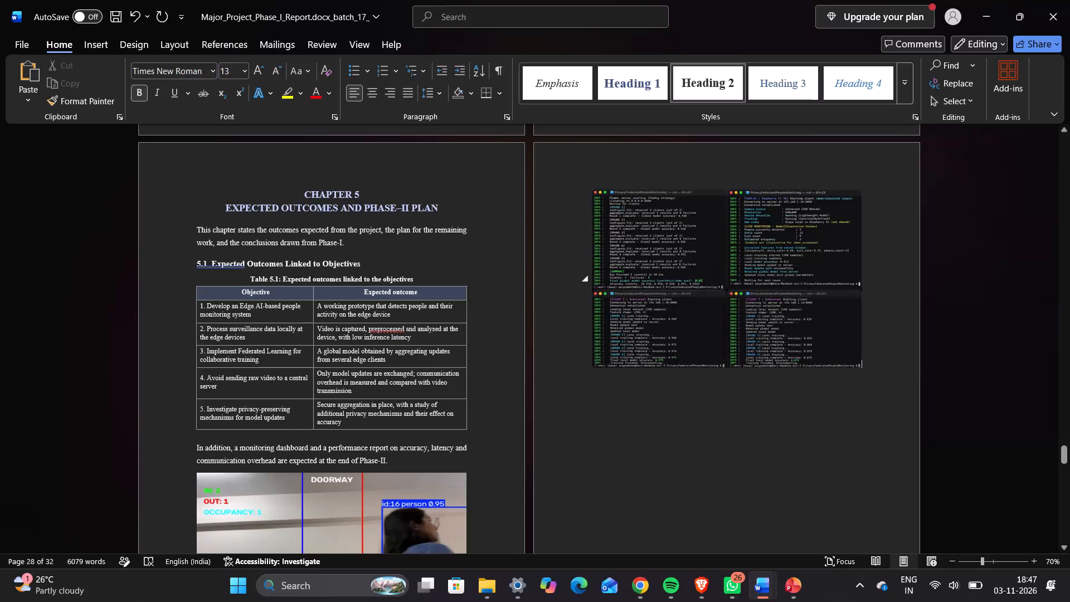
Set the text wrapping of the four-window terminal output picture above the 5.2 heading to In Front of Text.
left_click(812, 247)
left_click(881, 201)
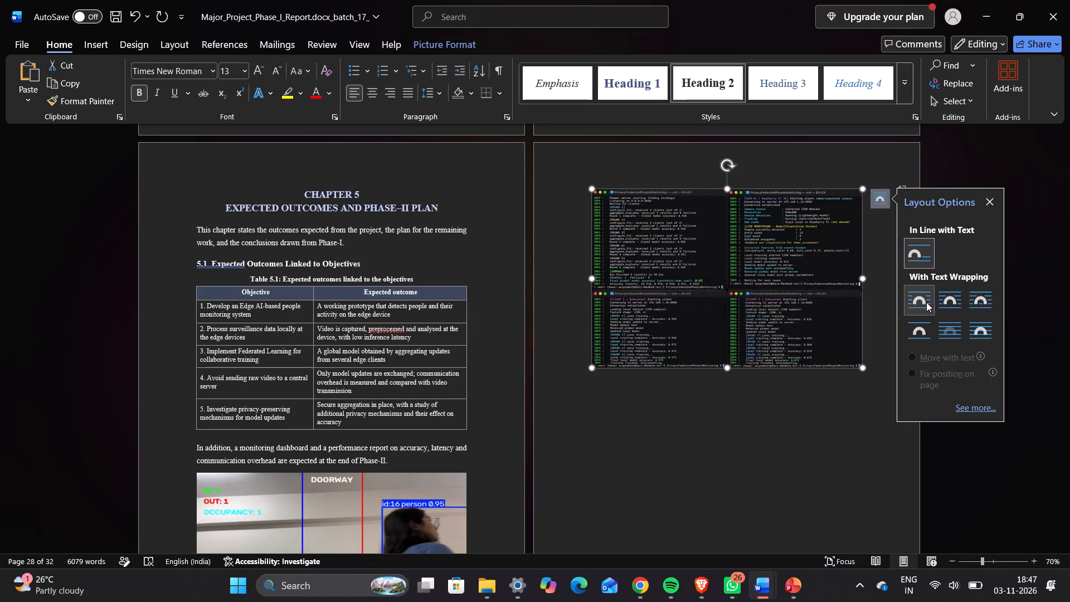
left_click(979, 326)
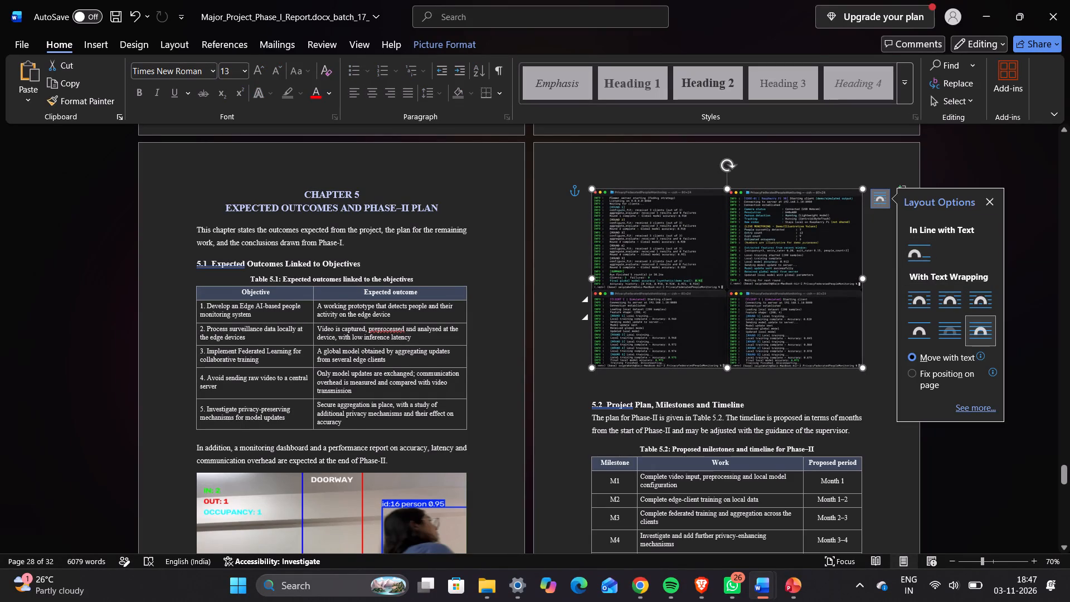
Move the four-window terminal picture up the page, then stretch it about a quarter taller and slightly wider to fill the space above the 5.2 heading.
left_click_drag(767, 294, 757, 264)
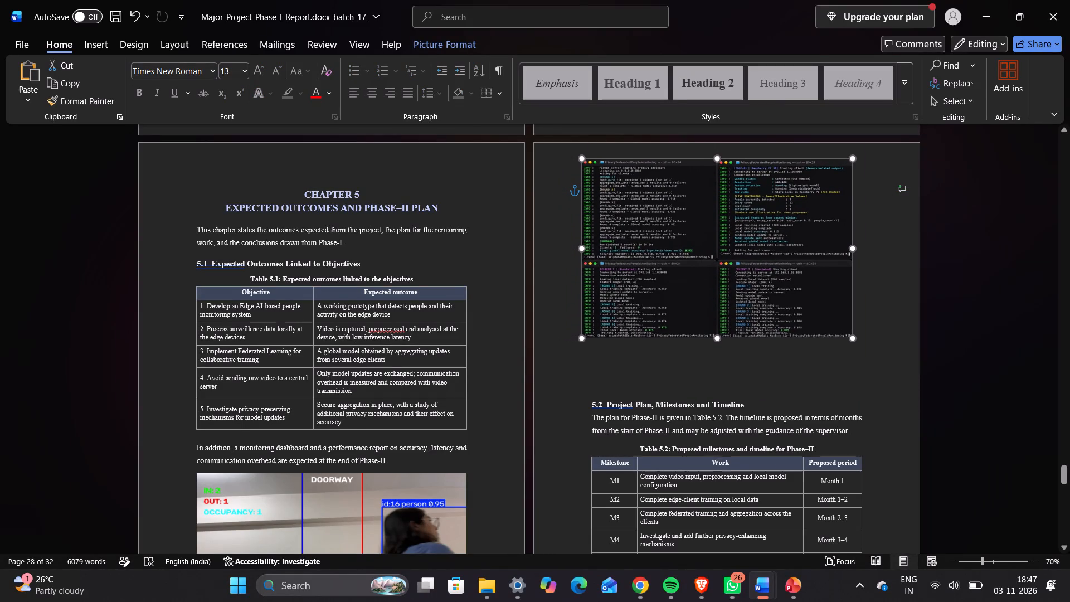
left_click_drag(757, 264, 758, 263)
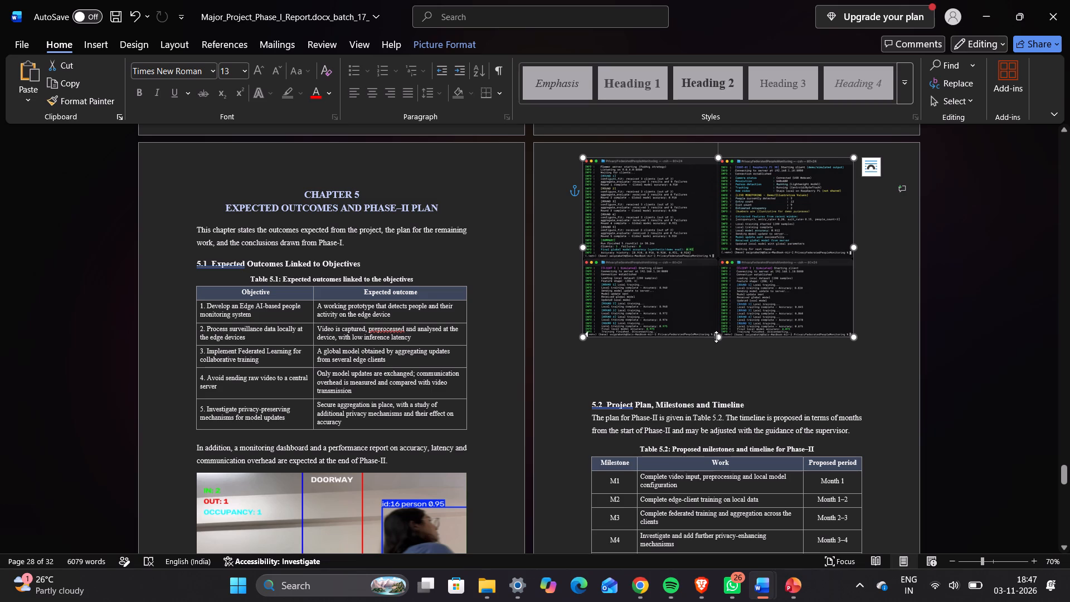
left_click_drag(716, 337, 727, 380)
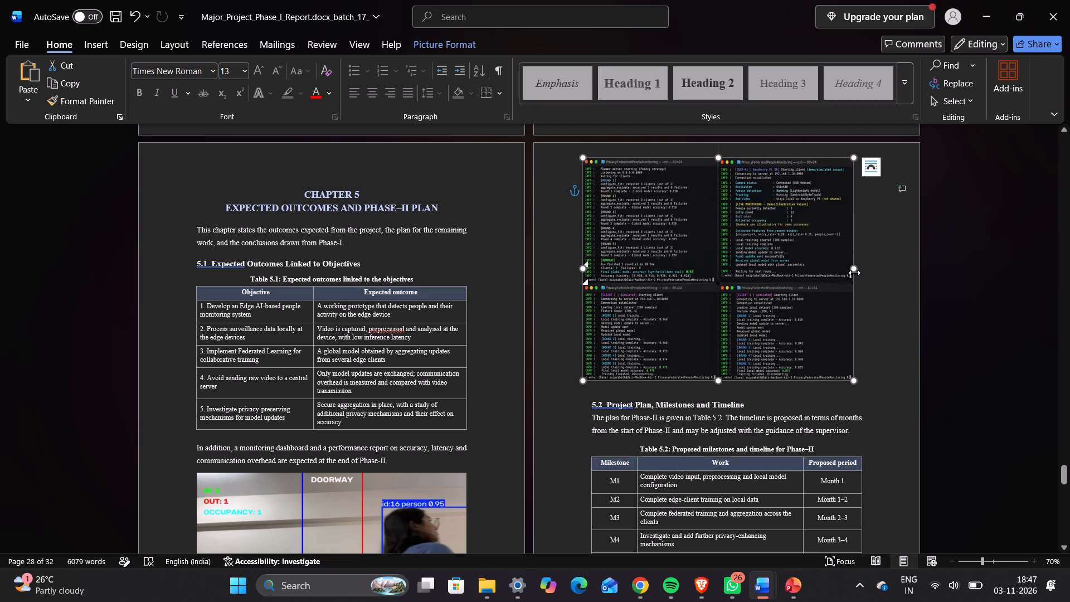
left_click(854, 273)
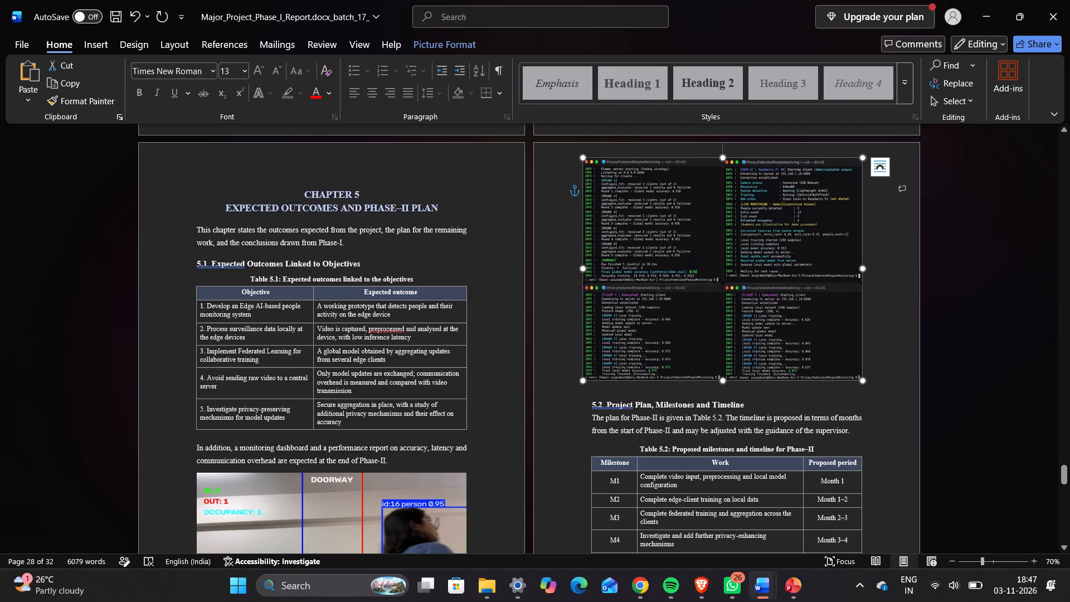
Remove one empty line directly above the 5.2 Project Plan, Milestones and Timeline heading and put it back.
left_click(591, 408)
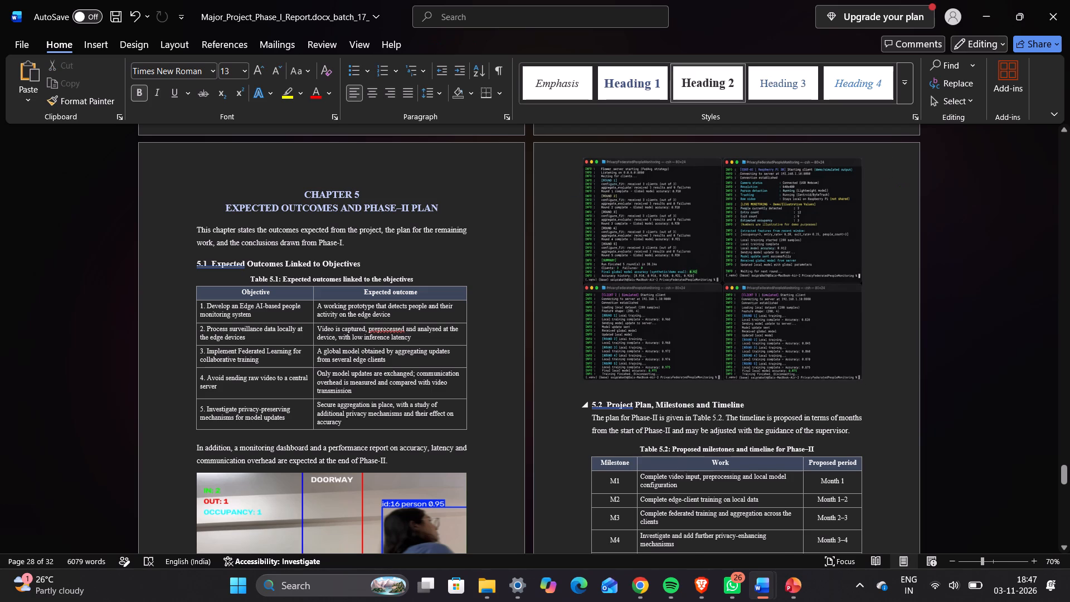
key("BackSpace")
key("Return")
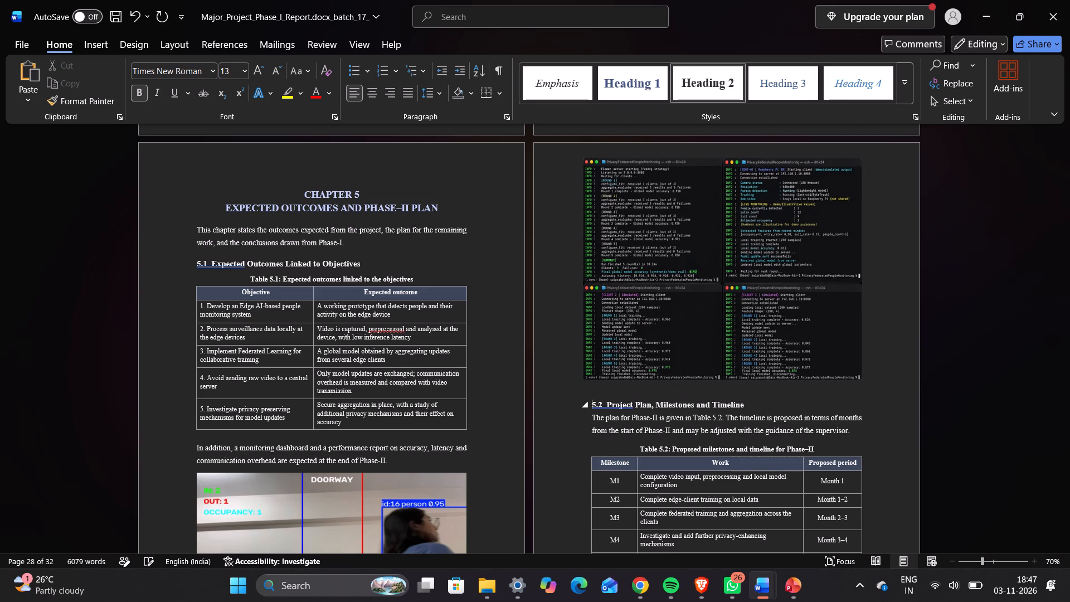
Insert an empty line before the 5.3 Work Planned for Phase–II heading so the section starts on the following page.
scroll(450, 323, "down", 1)
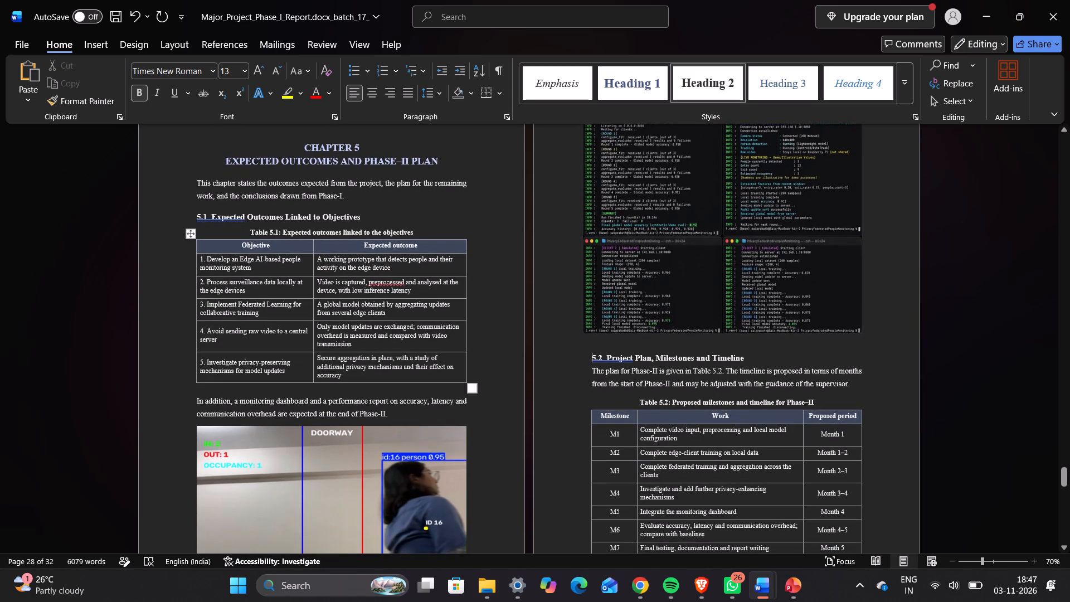
scroll(450, 323, "down", 3)
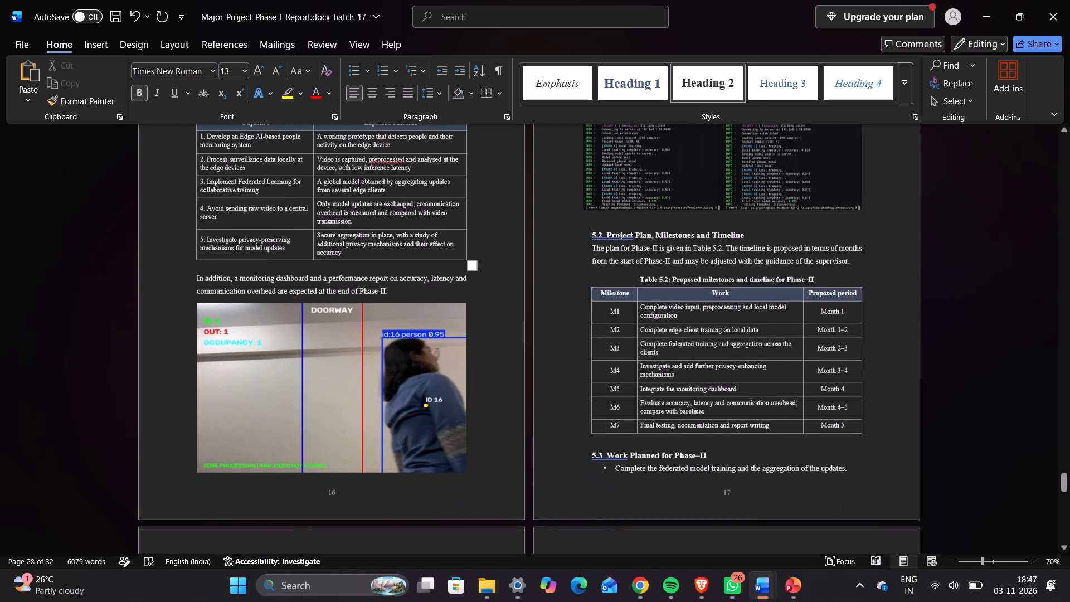
scroll(450, 323, "down", 1)
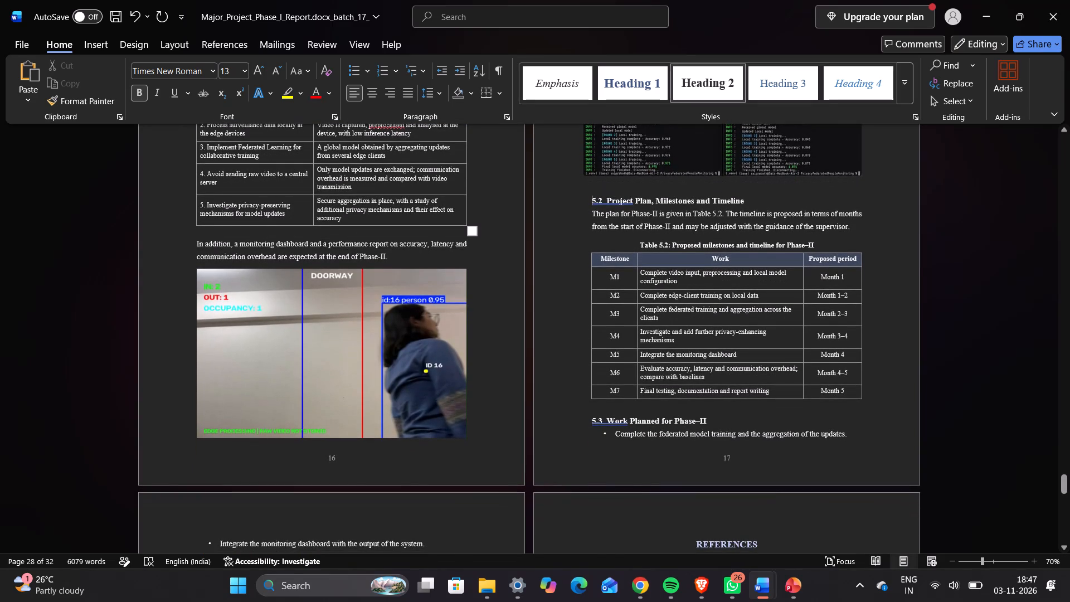
scroll(450, 323, "down", 3)
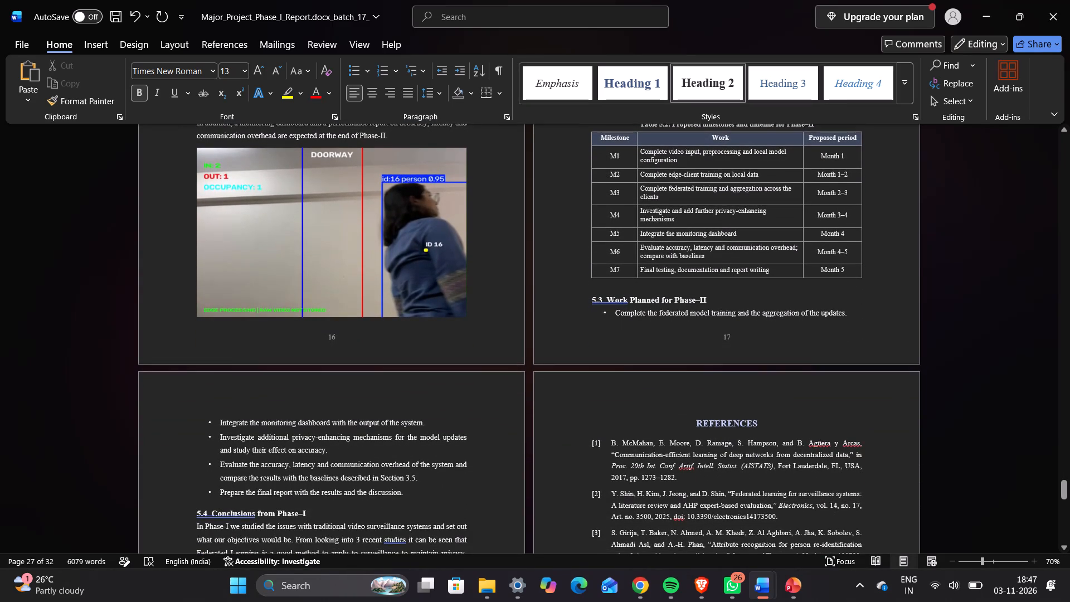
scroll(450, 323, "down", 1)
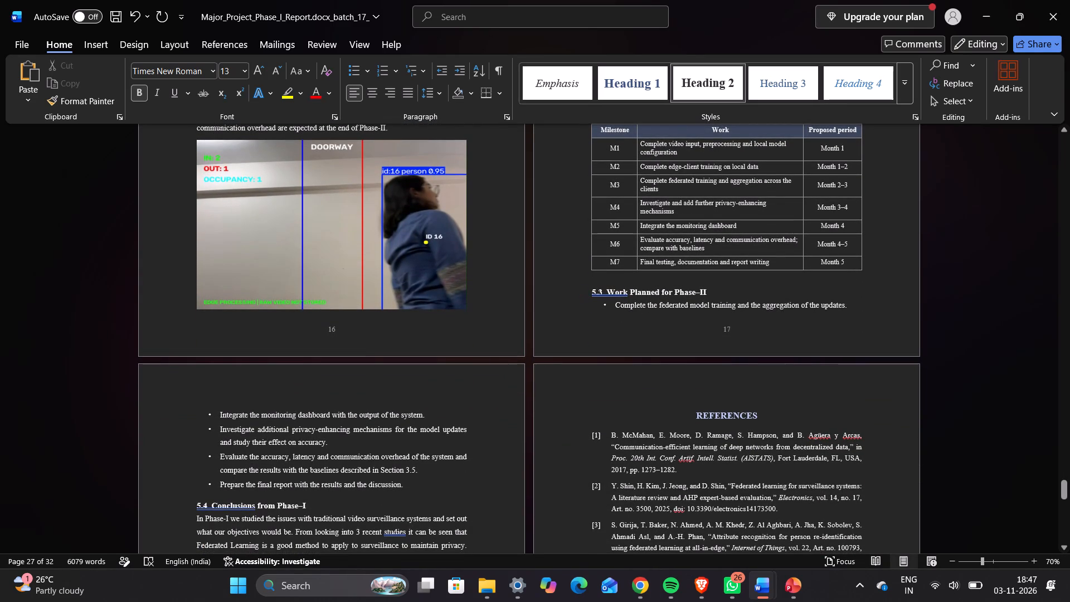
left_click(591, 293)
key("Return")
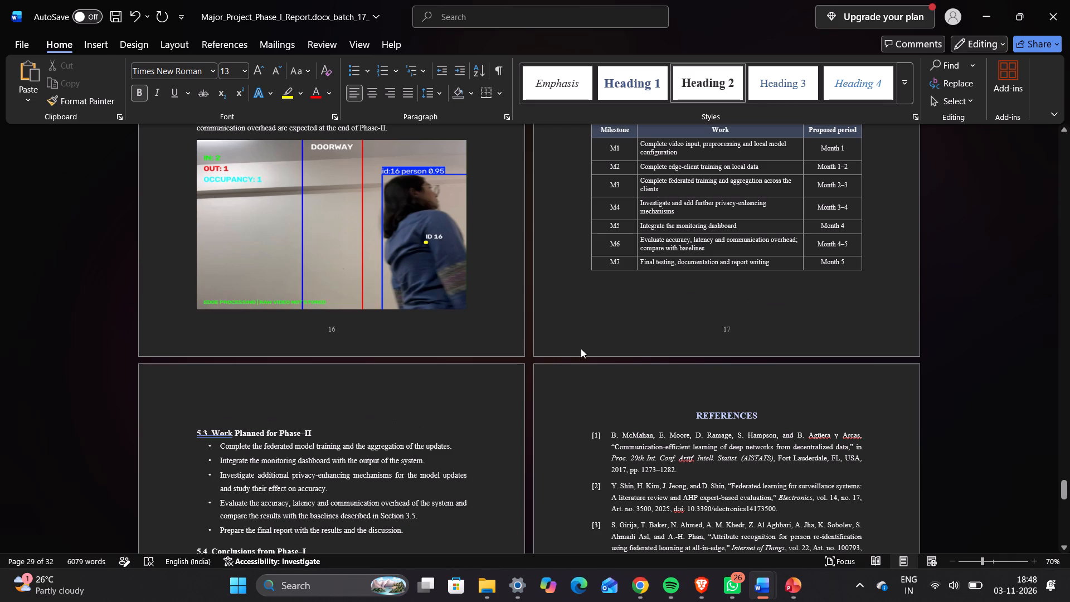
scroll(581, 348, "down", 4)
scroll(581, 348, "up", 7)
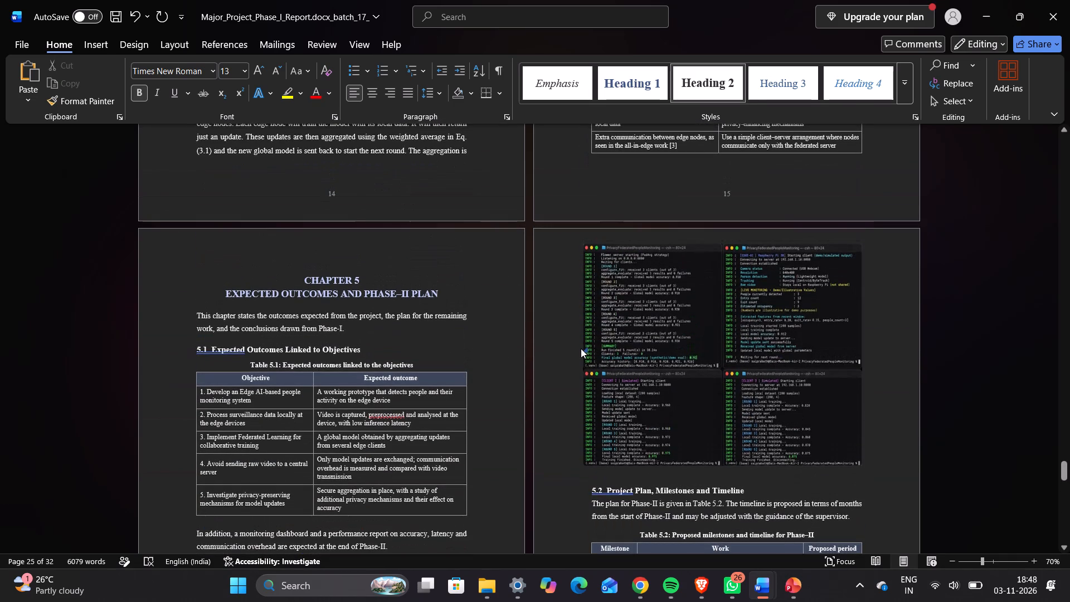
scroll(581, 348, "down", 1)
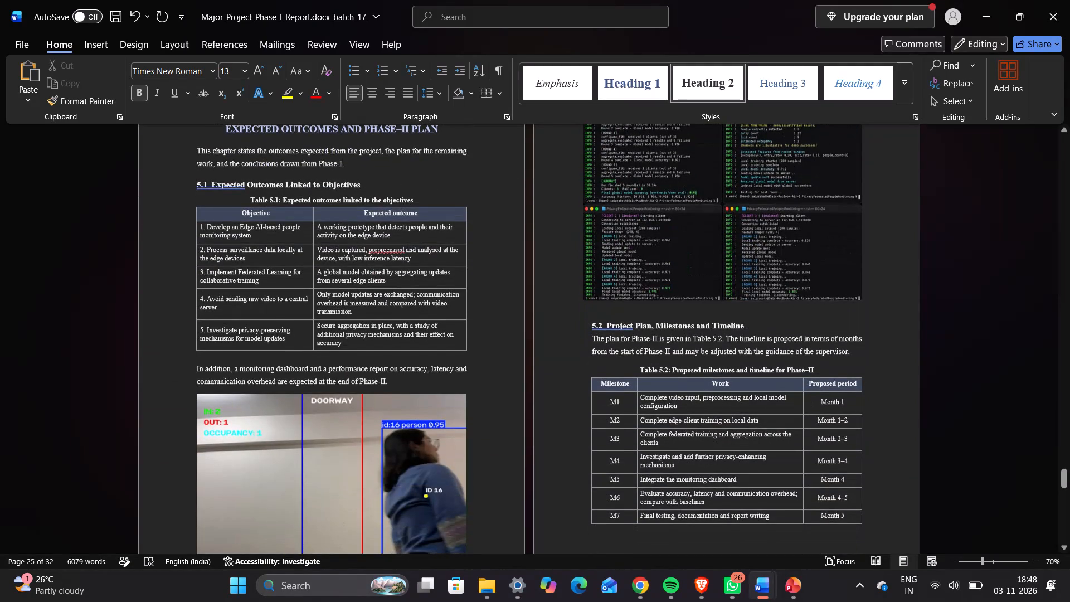
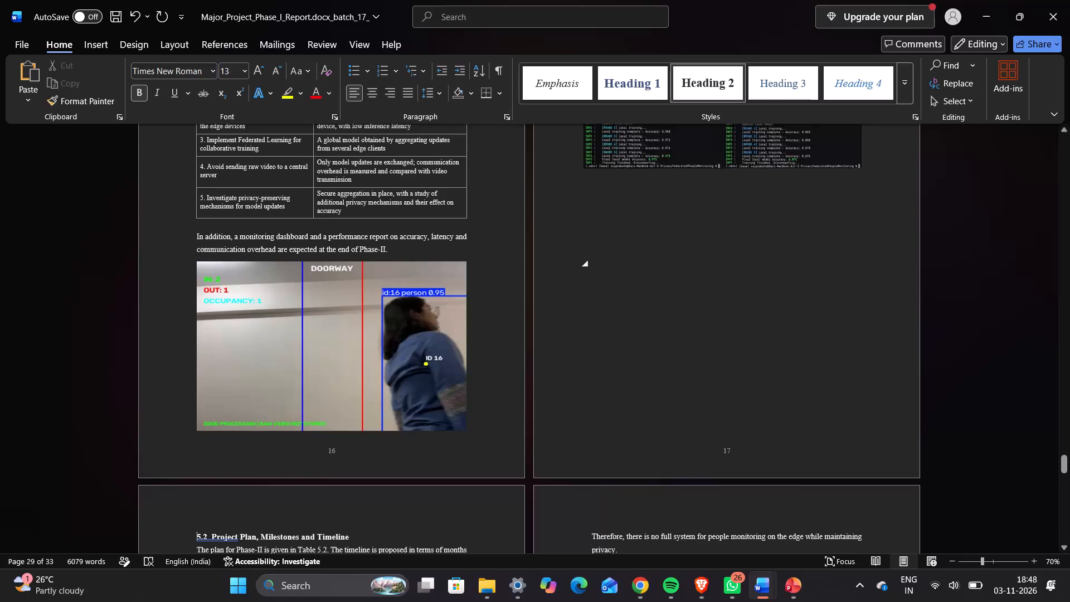
Paste the YOLO console photo before the 5.2 heading and set its text wrapping to In Front of Text.
key("ctrl+v")
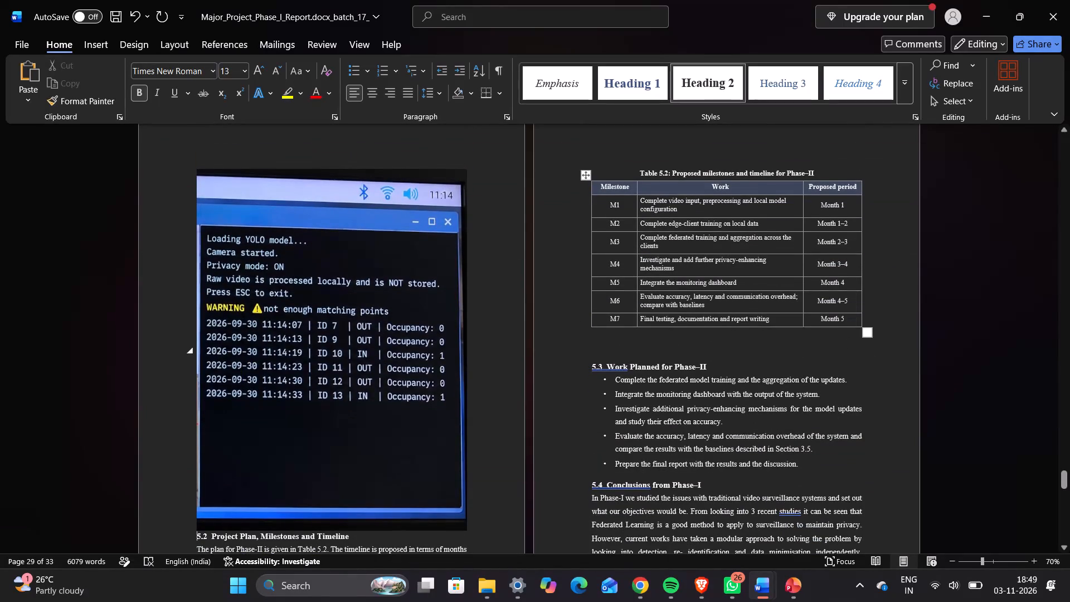
left_click(364, 360)
left_click(488, 182)
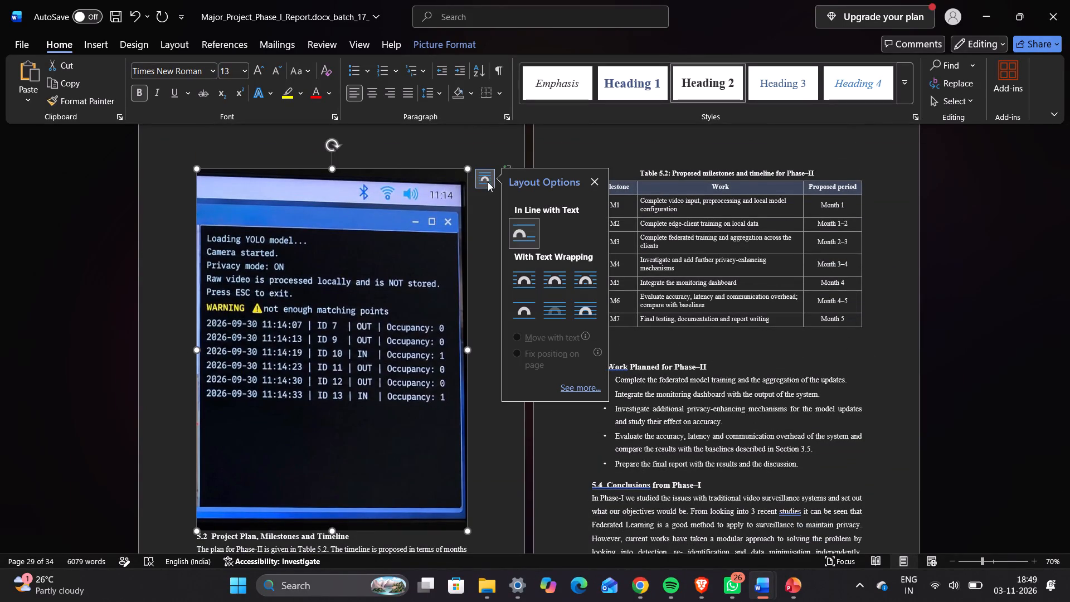
left_click(585, 313)
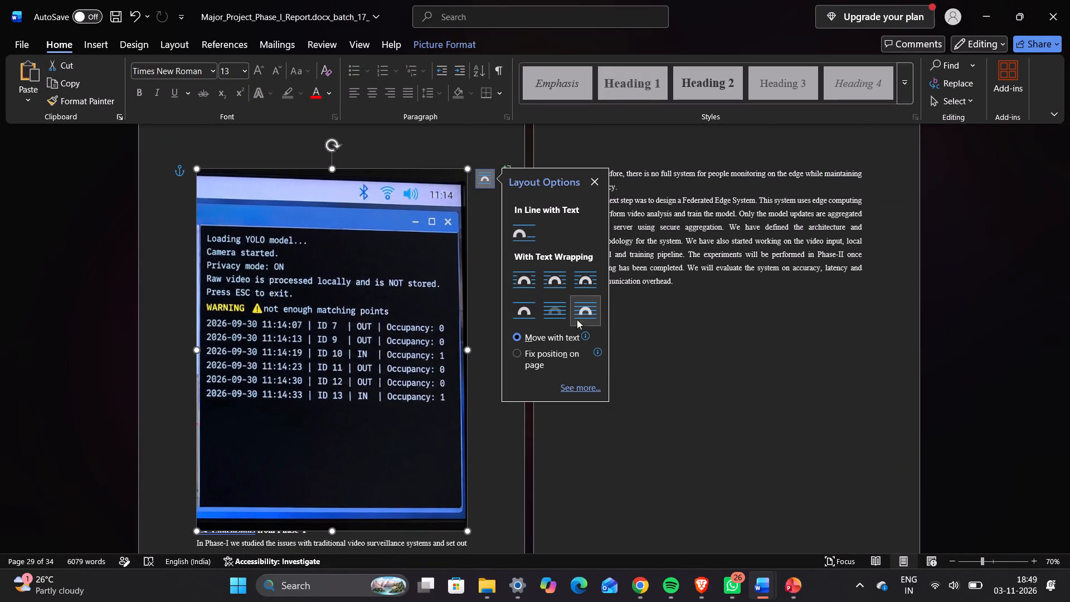
Move the YOLO console photo back to page 17, into the area of the four-window terminal picture.
left_click_drag(399, 394, 498, 336)
scroll(498, 336, "up", 3)
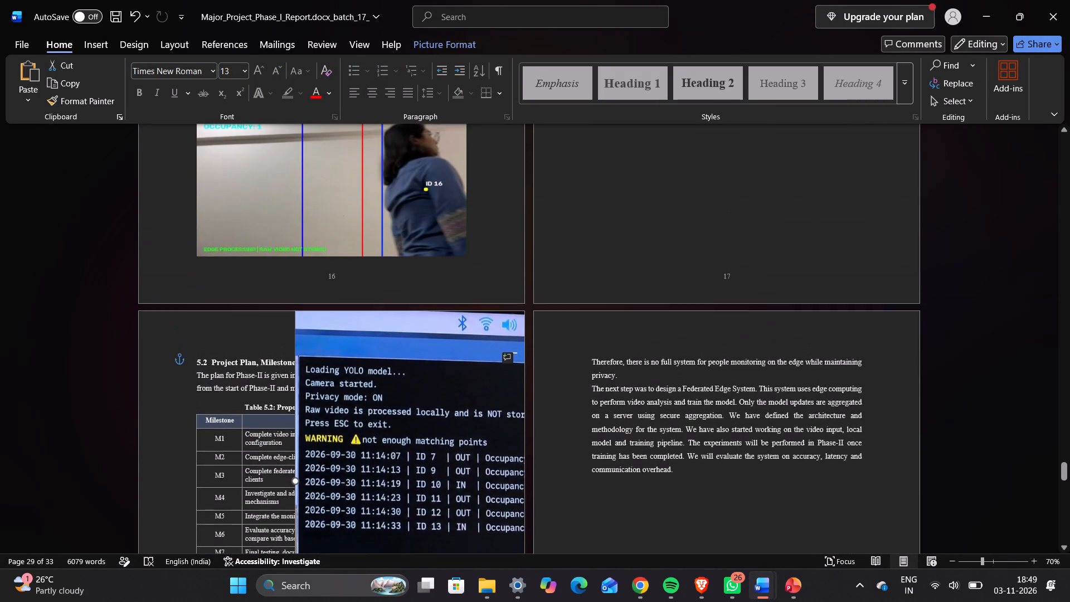
left_click_drag(420, 413, 662, 235)
scroll(662, 235, "up", 1)
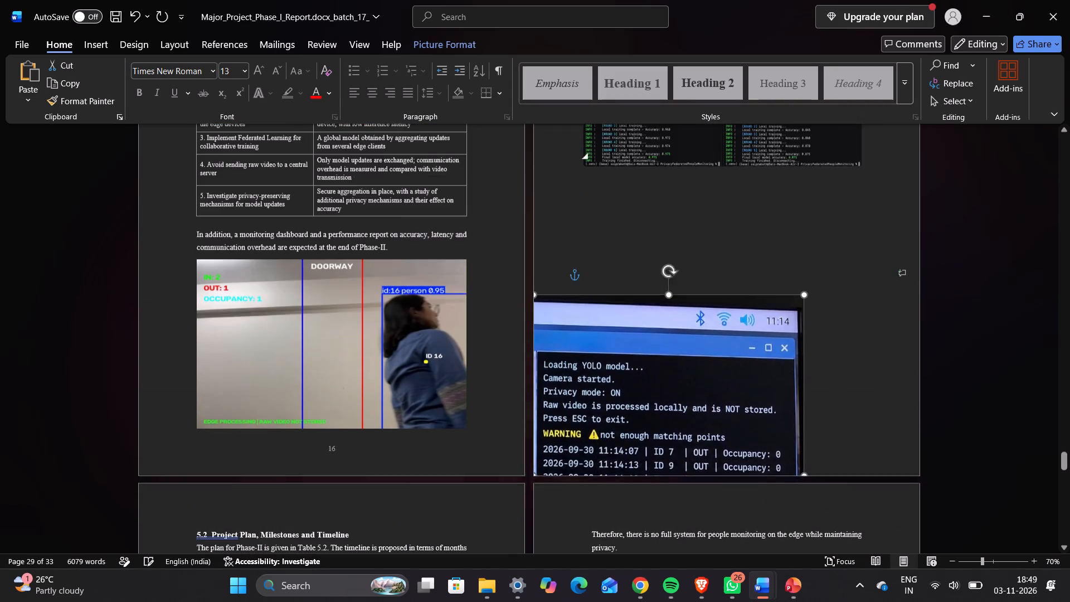
scroll(662, 235, "up", 1)
left_click_drag(655, 444, 709, 334)
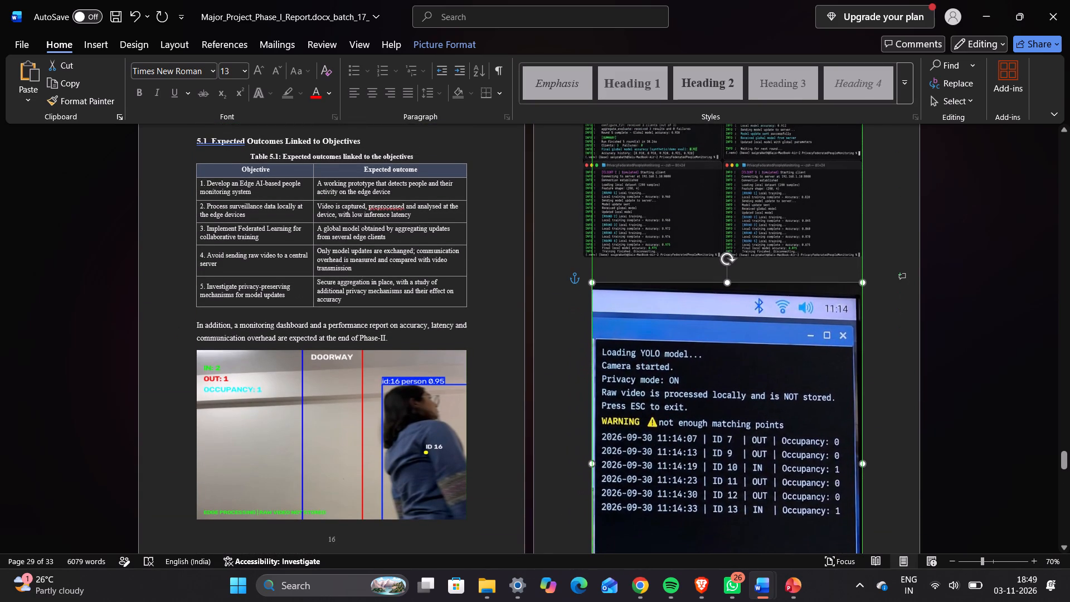
left_click_drag(709, 334, 709, 333)
scroll(709, 333, "down", 1)
left_click_drag(733, 387, 726, 355)
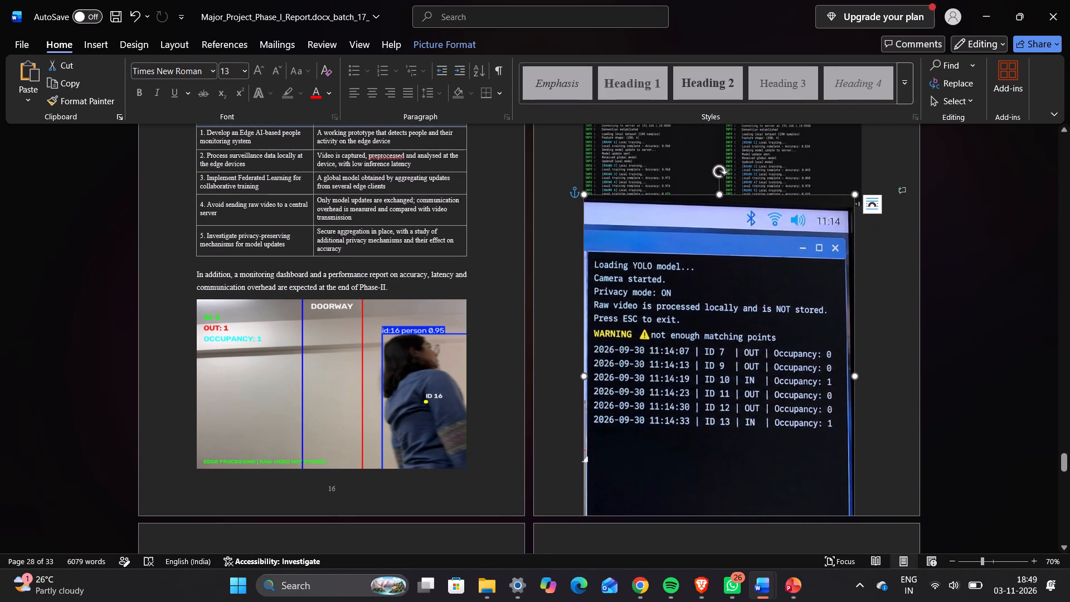
left_click_drag(666, 466, 665, 400)
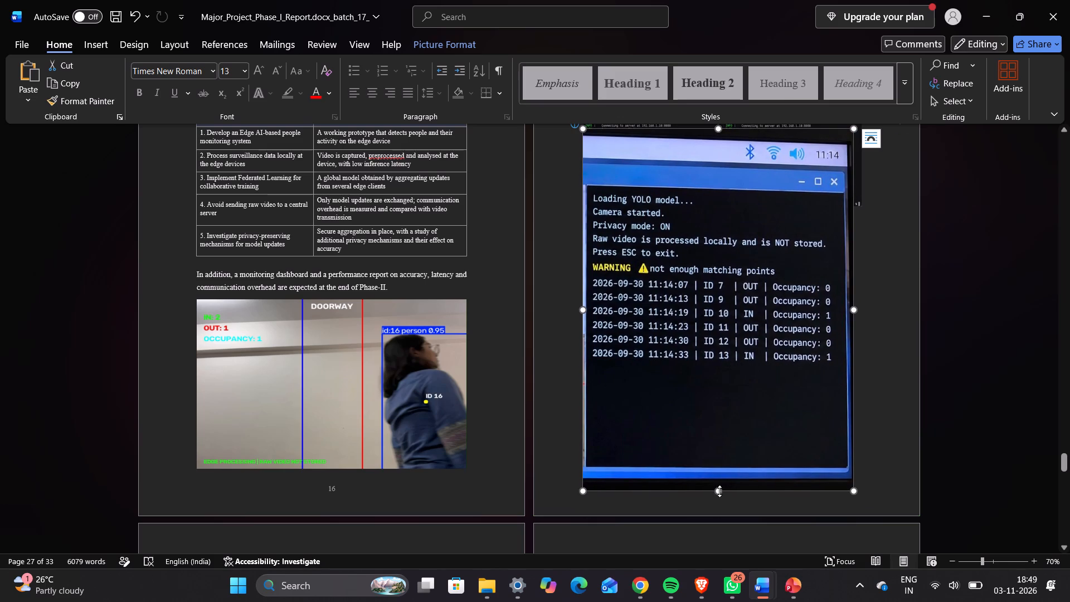
Shorten the YOLO console photo by about a quarter, place it directly below the four-window terminal picture and widen it slightly to match.
left_click_drag(720, 492, 711, 406)
left_click_drag(707, 312, 713, 353)
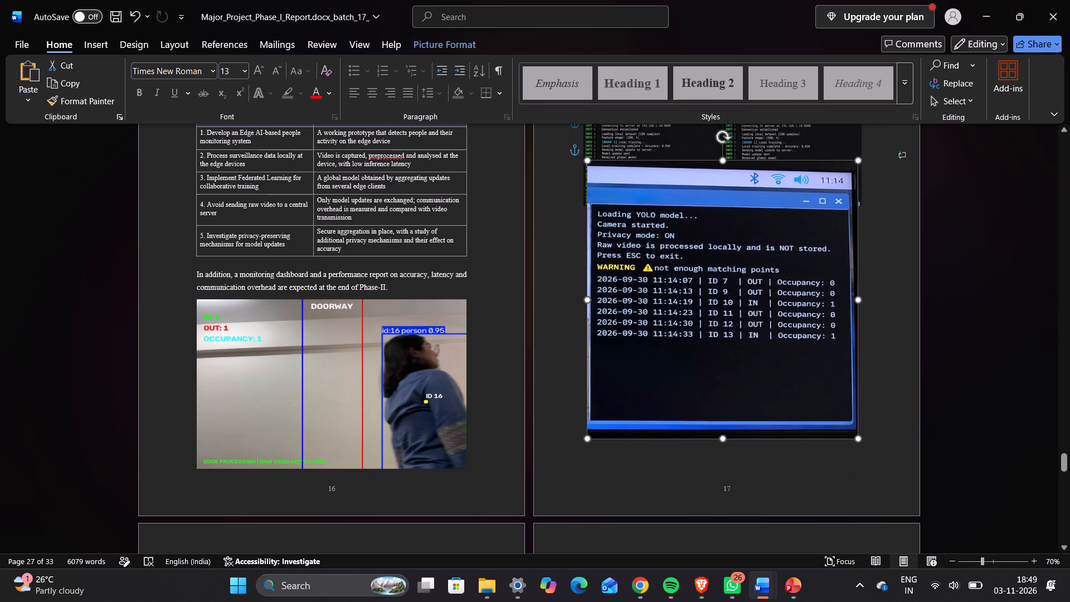
left_click_drag(713, 353, 709, 398)
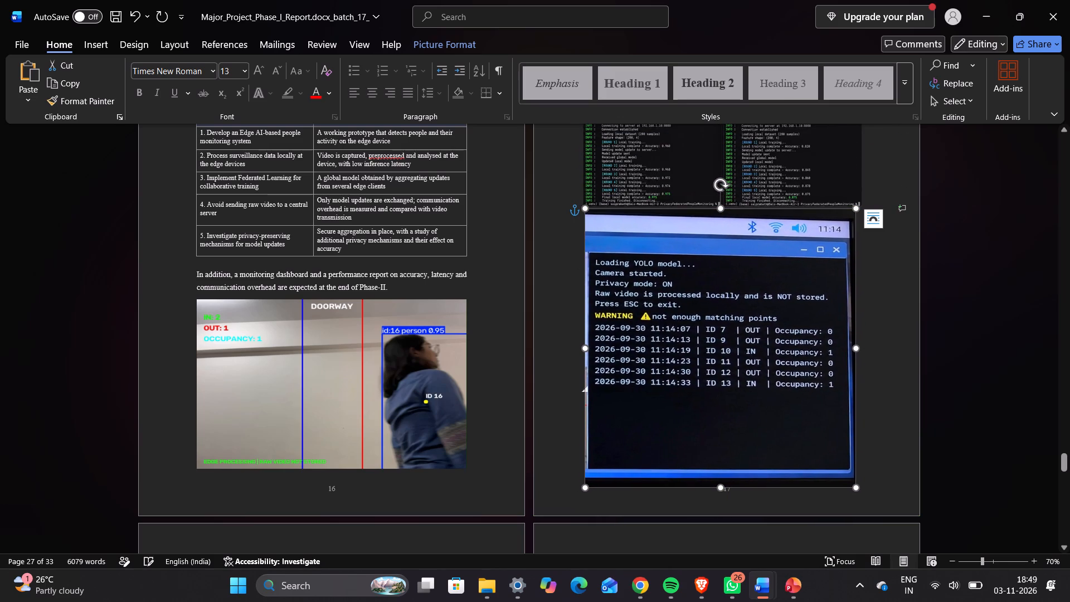
left_click_drag(855, 350, 863, 349)
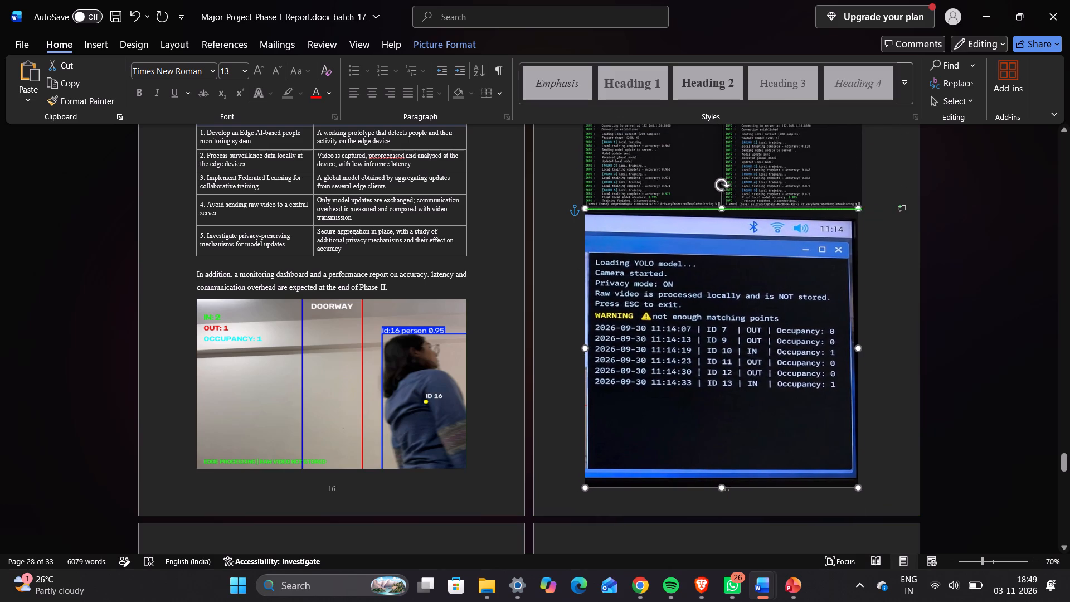
left_click_drag(863, 349, 864, 349)
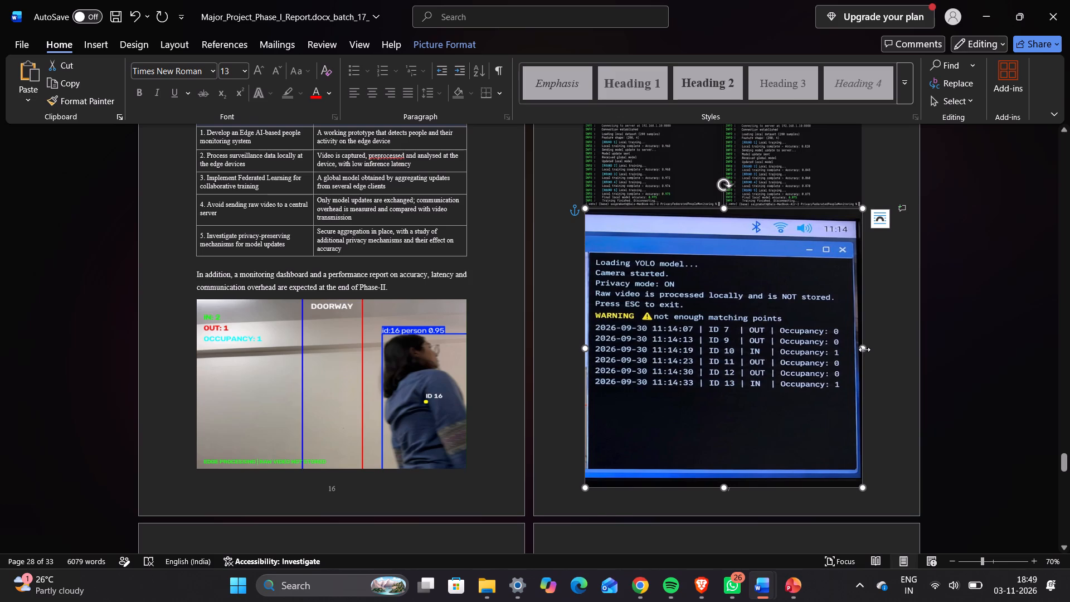
left_click(883, 290)
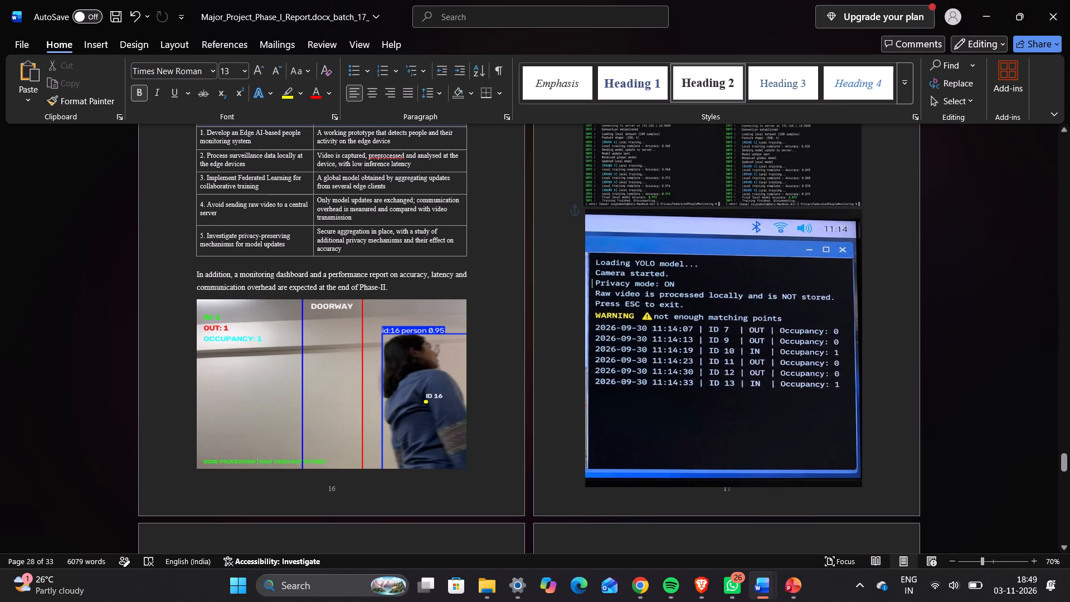
Shift the four-window terminal picture slightly down to meet the YOLO console photo, and stretch its top edge upward a little.
scroll(634, 295, "up", 2)
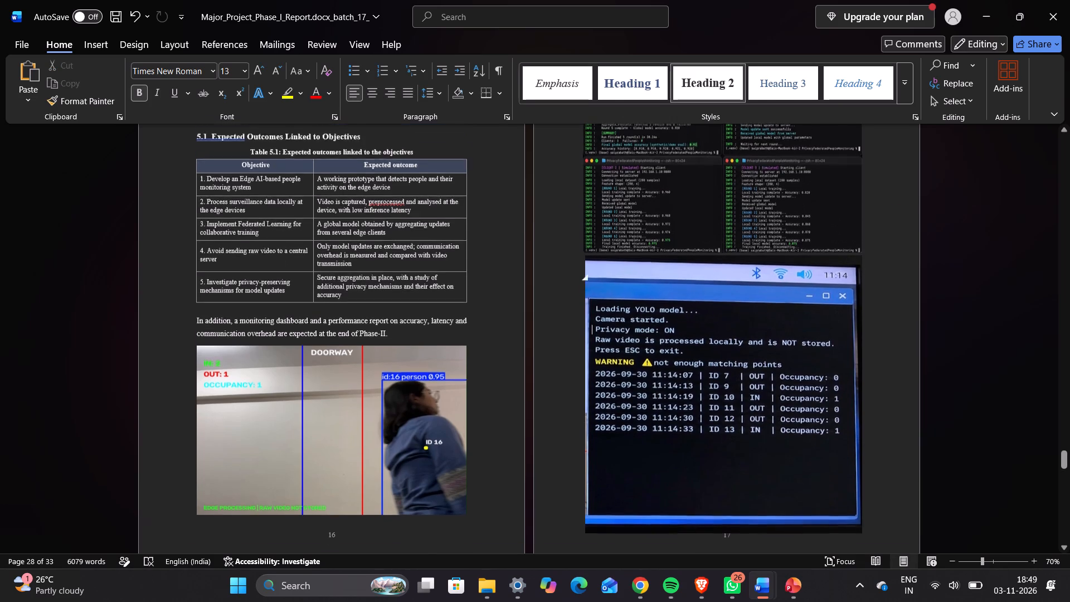
scroll(634, 295, "up", 3)
left_click(663, 377)
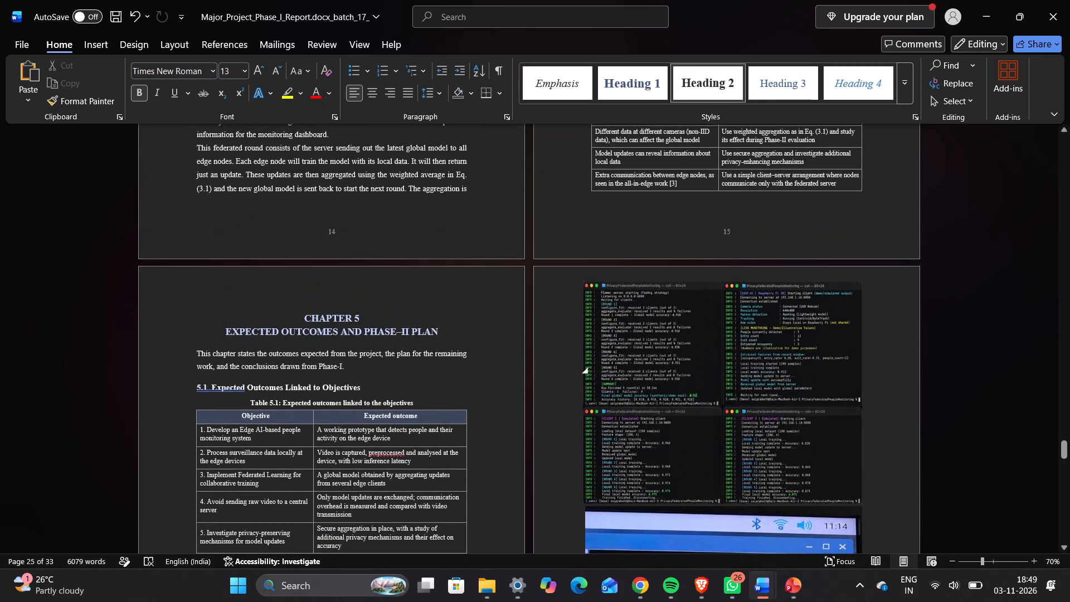
left_click_drag(682, 387, 681, 371)
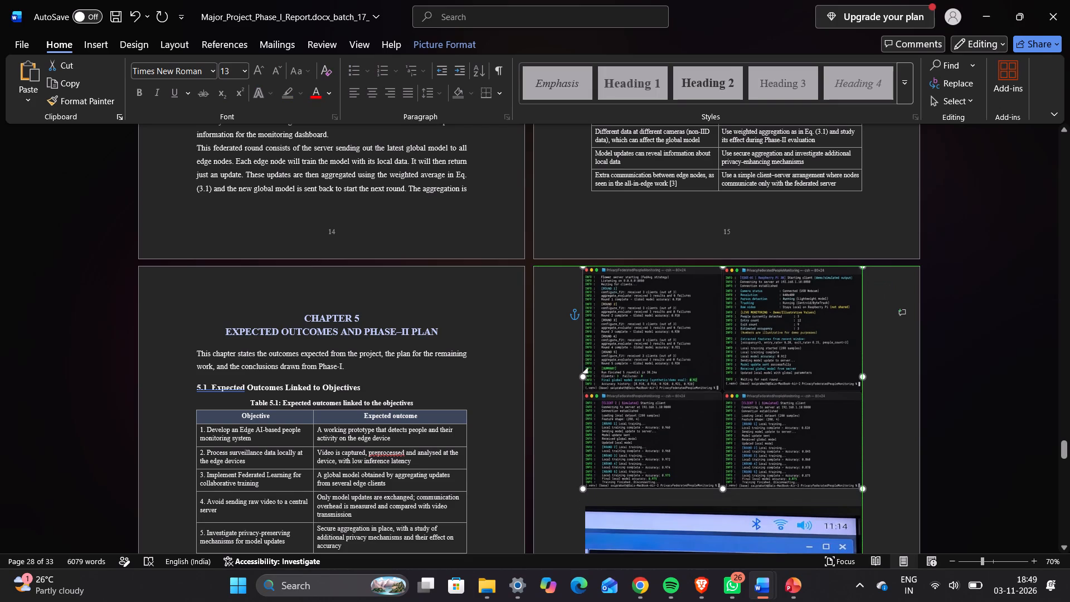
left_click_drag(681, 371, 675, 372)
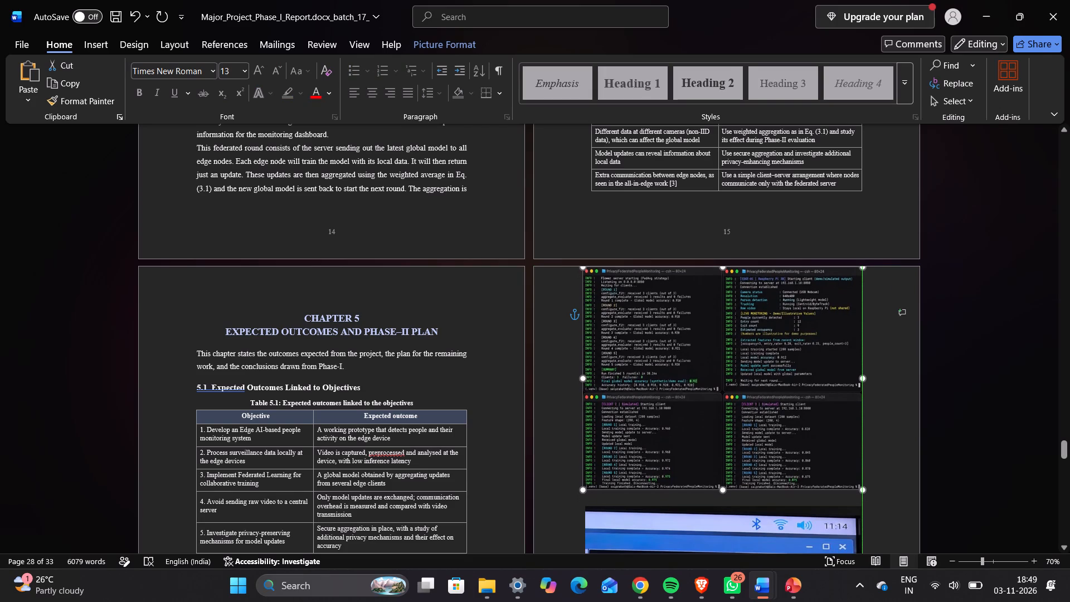
left_click_drag(675, 372, 677, 395)
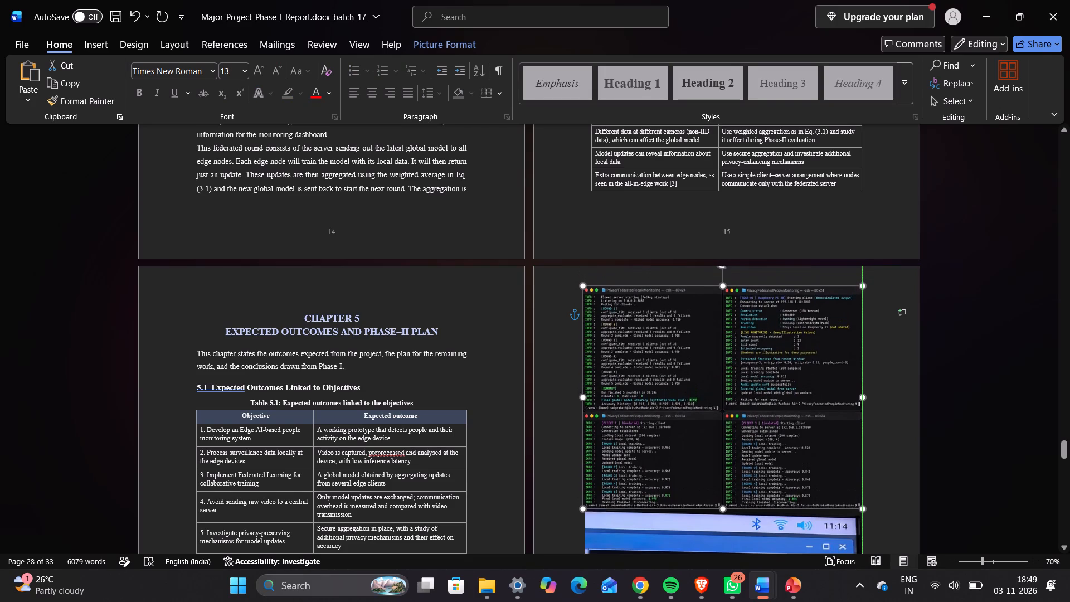
left_click_drag(677, 395, 677, 393)
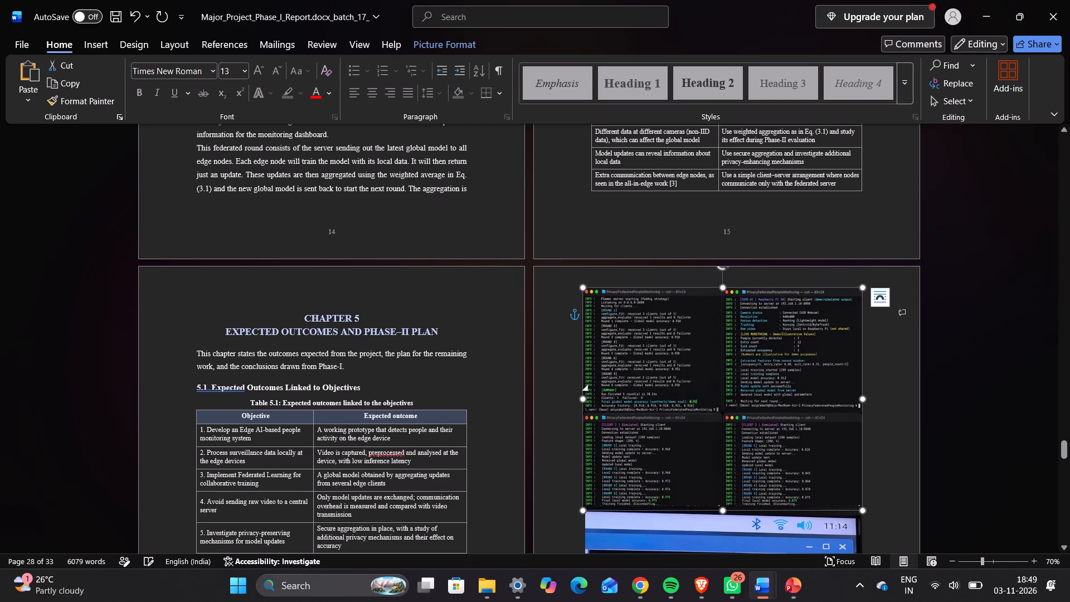
left_click_drag(722, 287, 722, 283)
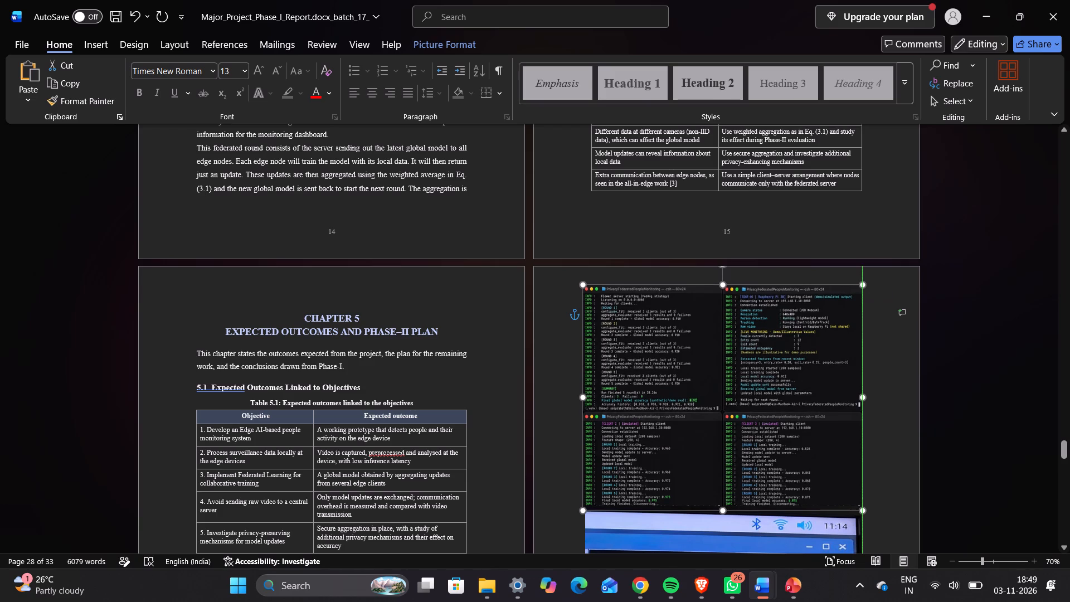
left_click_drag(722, 283, 719, 276)
scroll(706, 371, "down", 1)
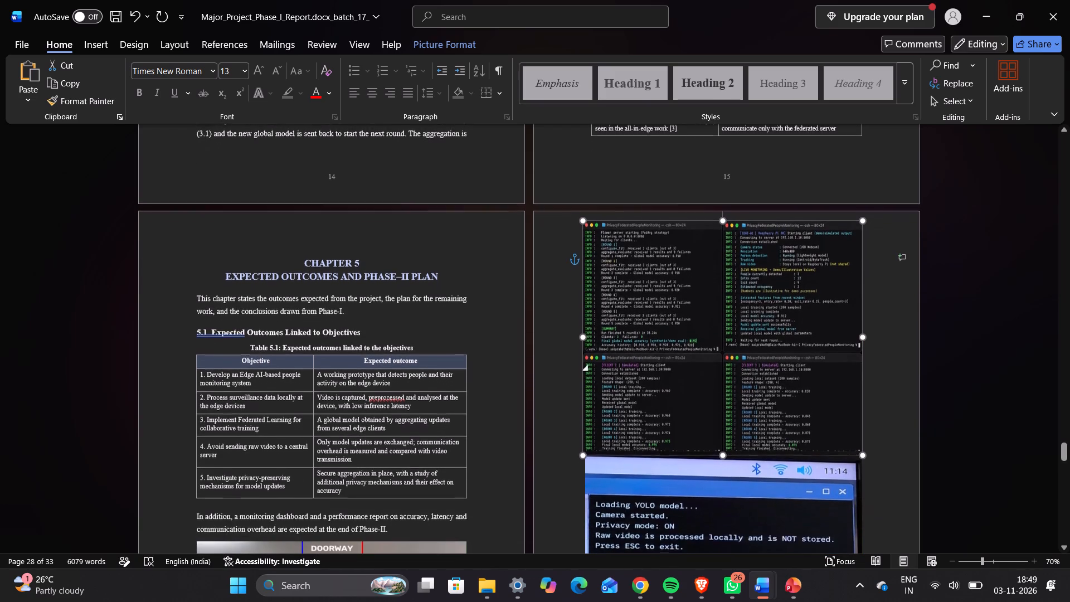
left_click(706, 371)
left_click(706, 371)
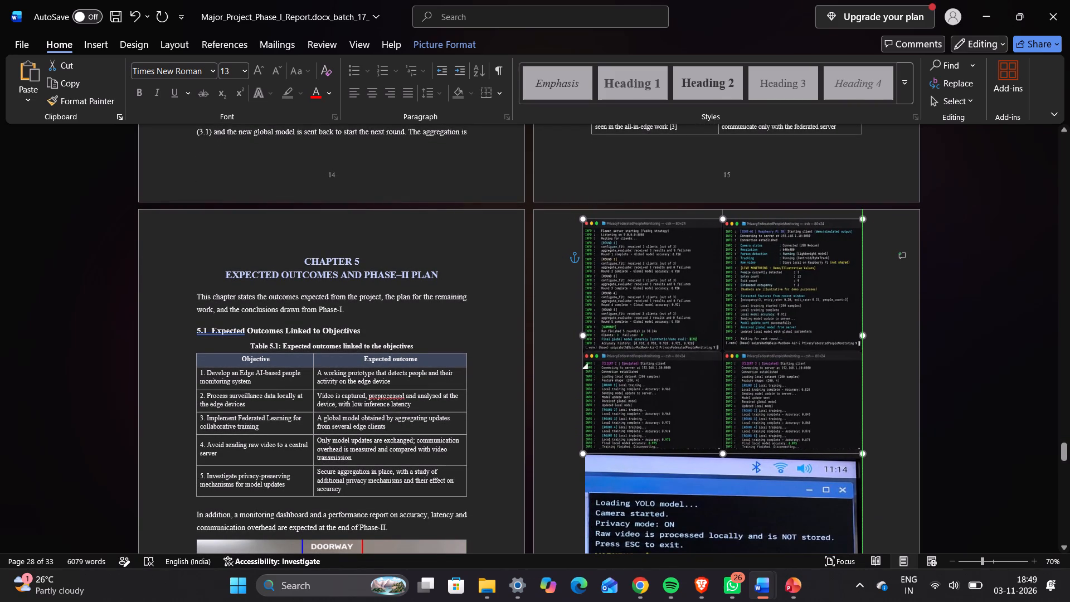
Reduce the YOLO console photo's height by about a tenth, clearing the page number below and the terminal picture's last line above.
scroll(706, 371, "down", 1)
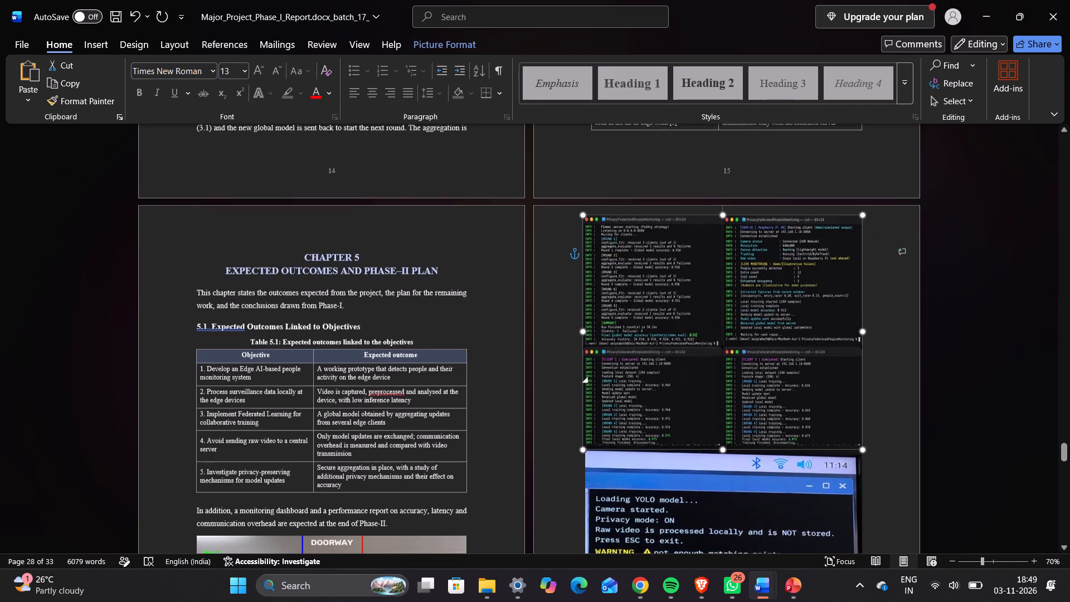
scroll(706, 371, "down", 5)
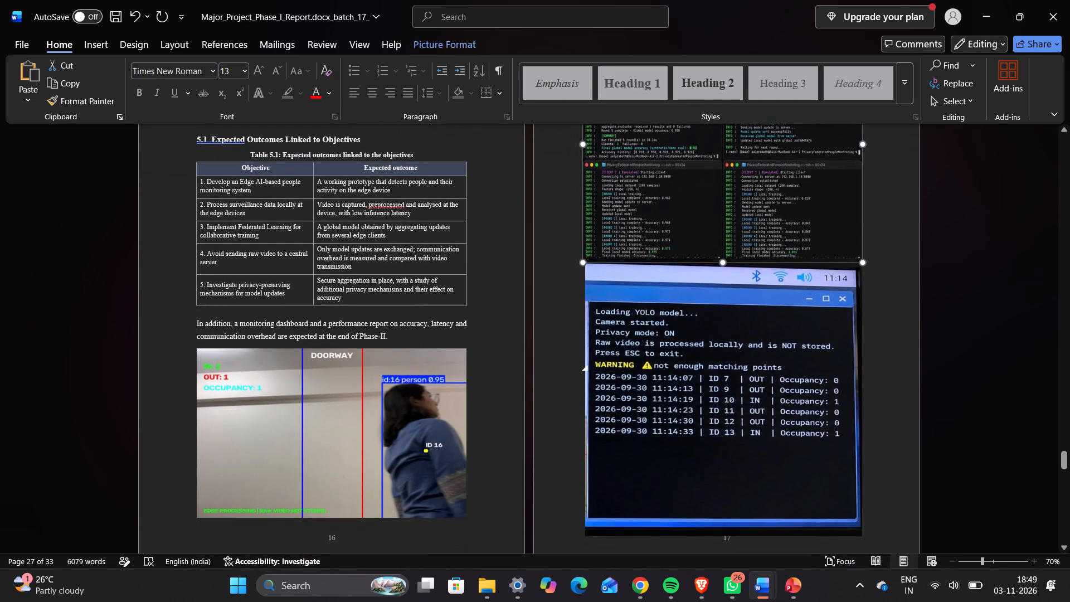
scroll(706, 371, "down", 1)
left_click(721, 455)
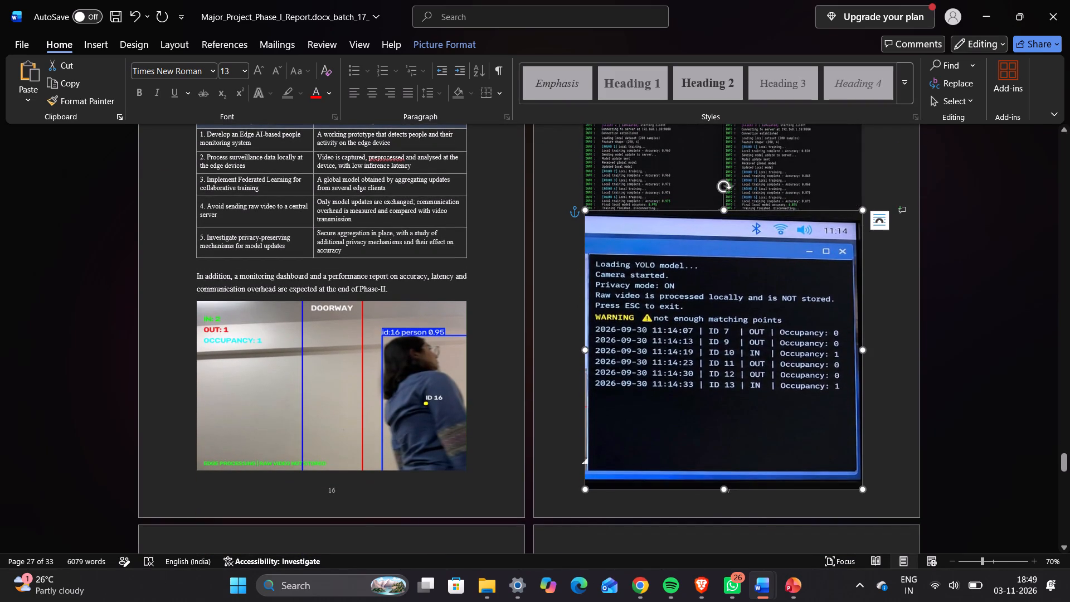
left_click_drag(723, 487, 726, 466)
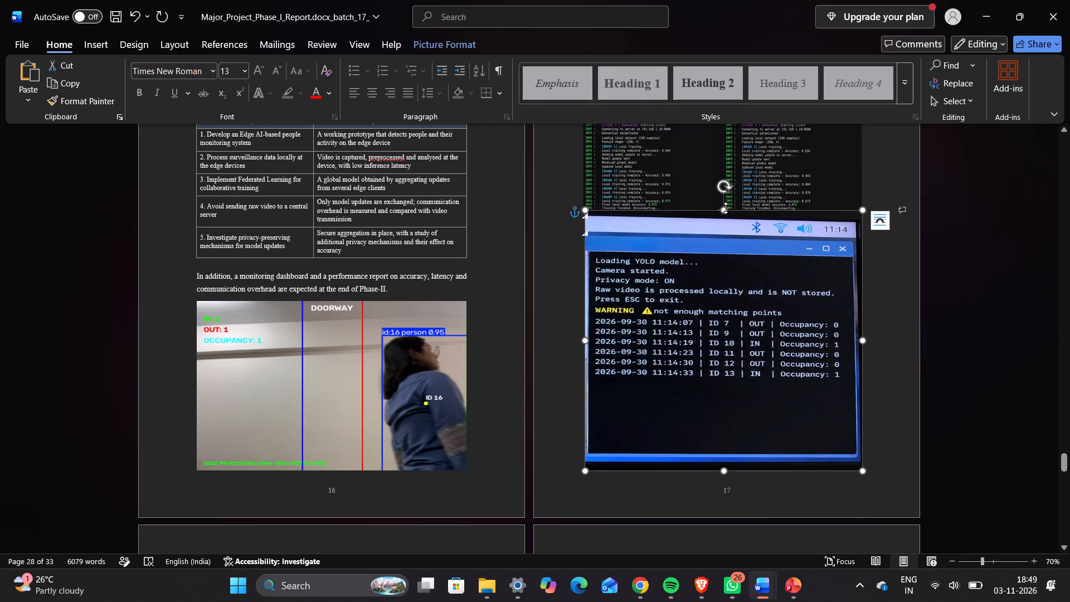
left_click_drag(726, 208, 726, 218)
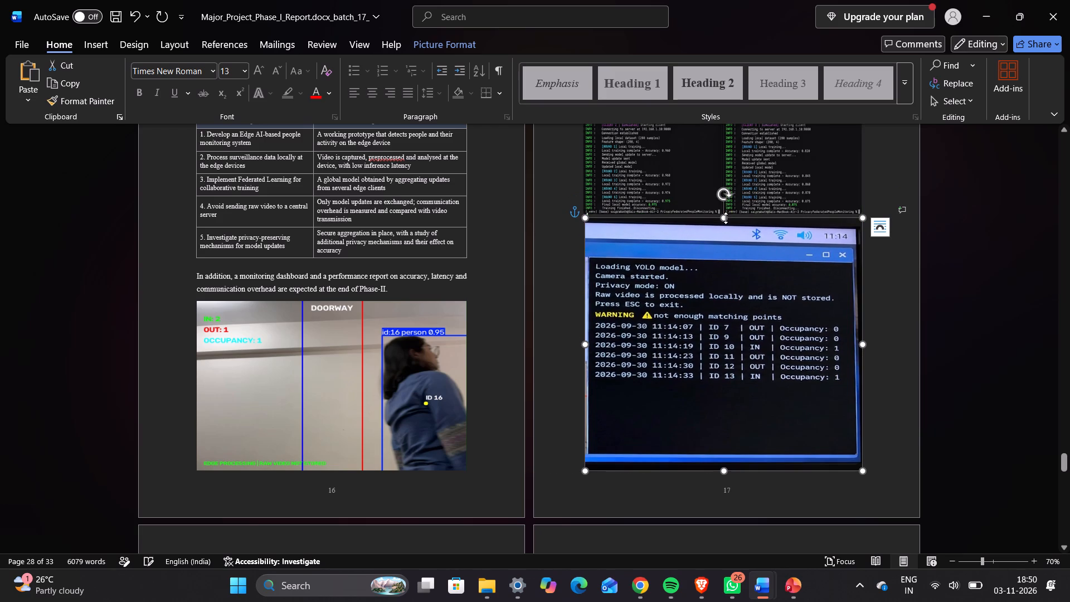
Review the page layout from section 5.2 through the conclusions, references and appendices.
scroll(571, 305, "down", 3)
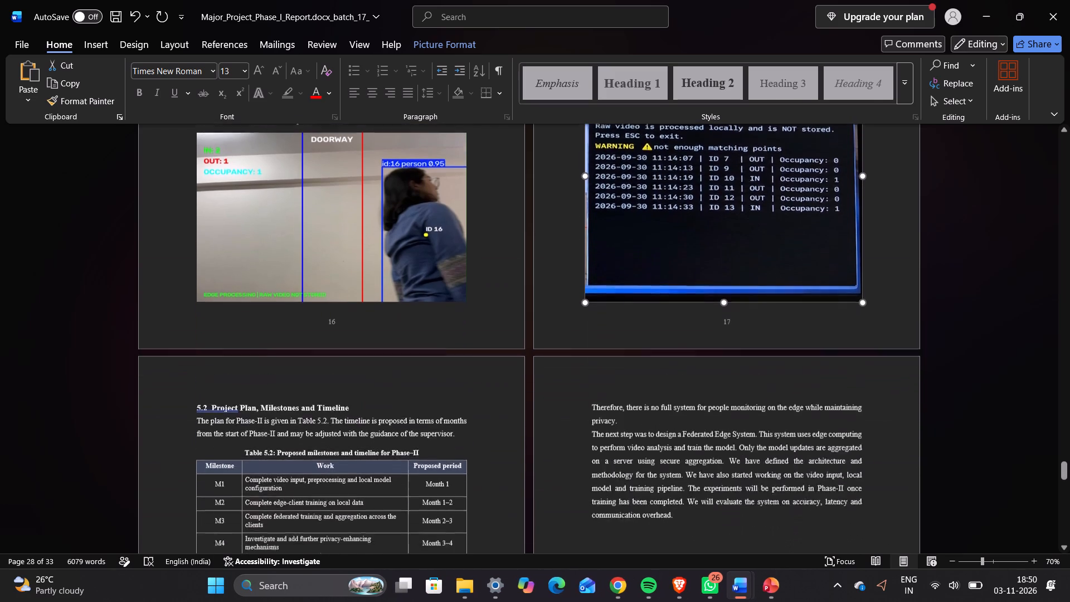
scroll(571, 305, "down", 3)
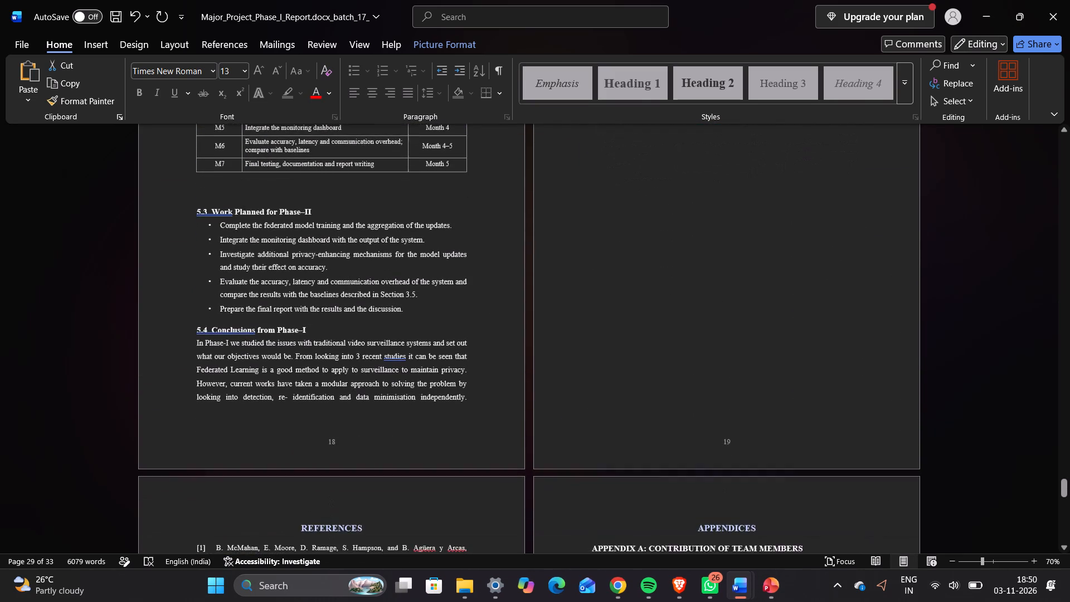
scroll(571, 305, "up", 1)
scroll(571, 305, "down", 1)
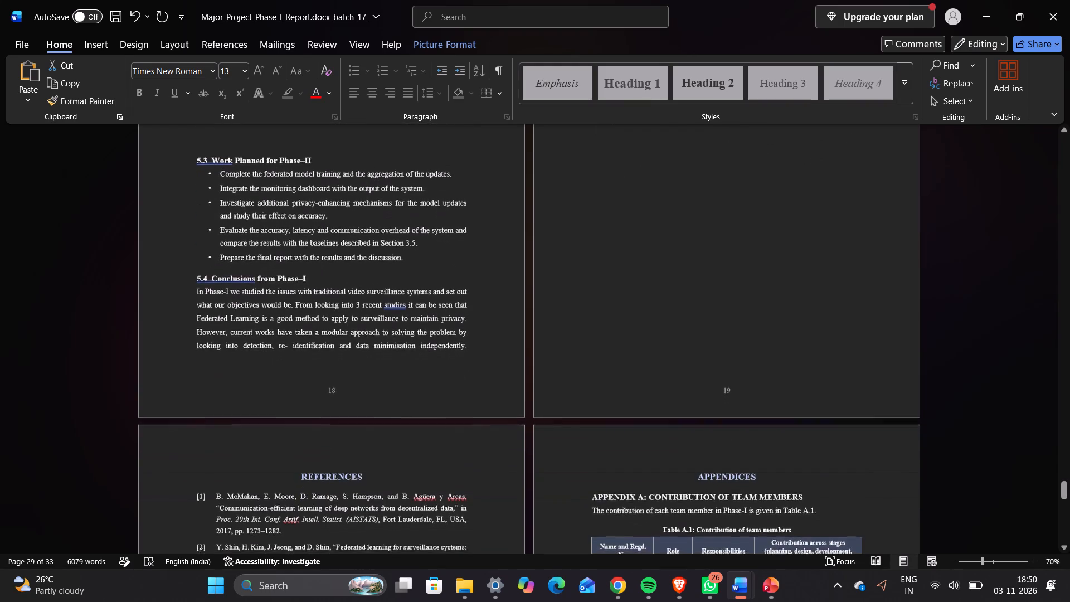
scroll(571, 305, "down", 1)
Look through the report's front matter, checking the table of contents, list of figures and list of tables.
scroll(571, 305, "up", 18)
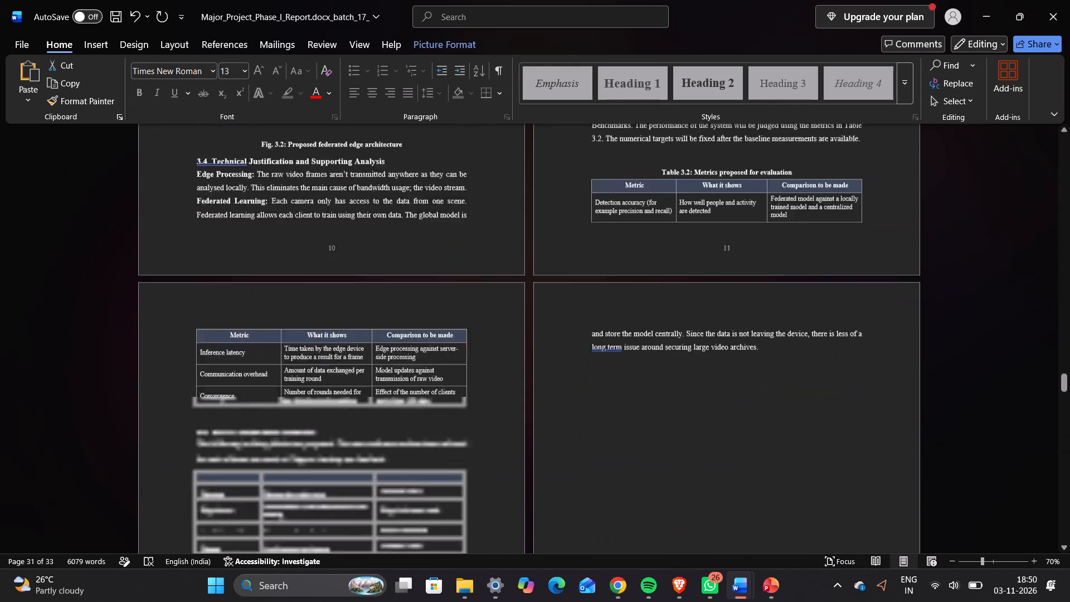
scroll(571, 305, "up", 10)
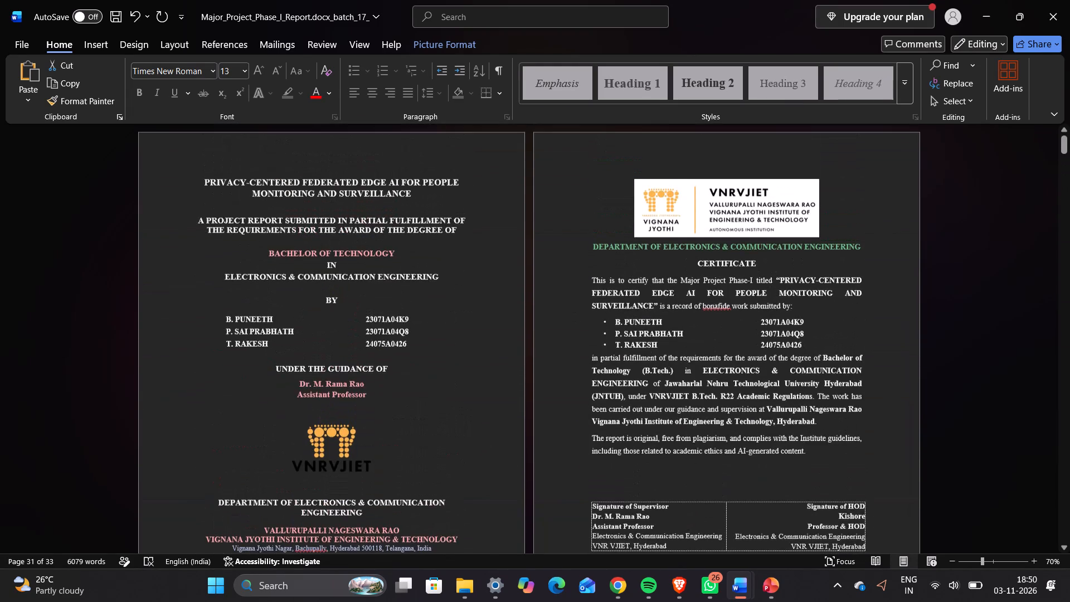
scroll(571, 305, "down", 9)
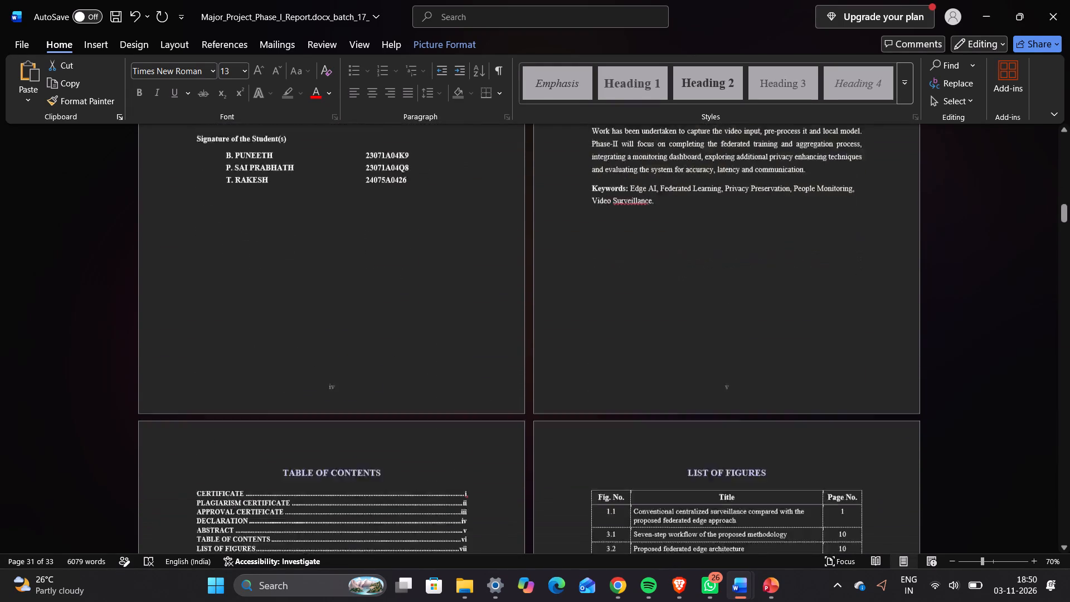
scroll(571, 305, "down", 2)
scroll(571, 305, "up", 1)
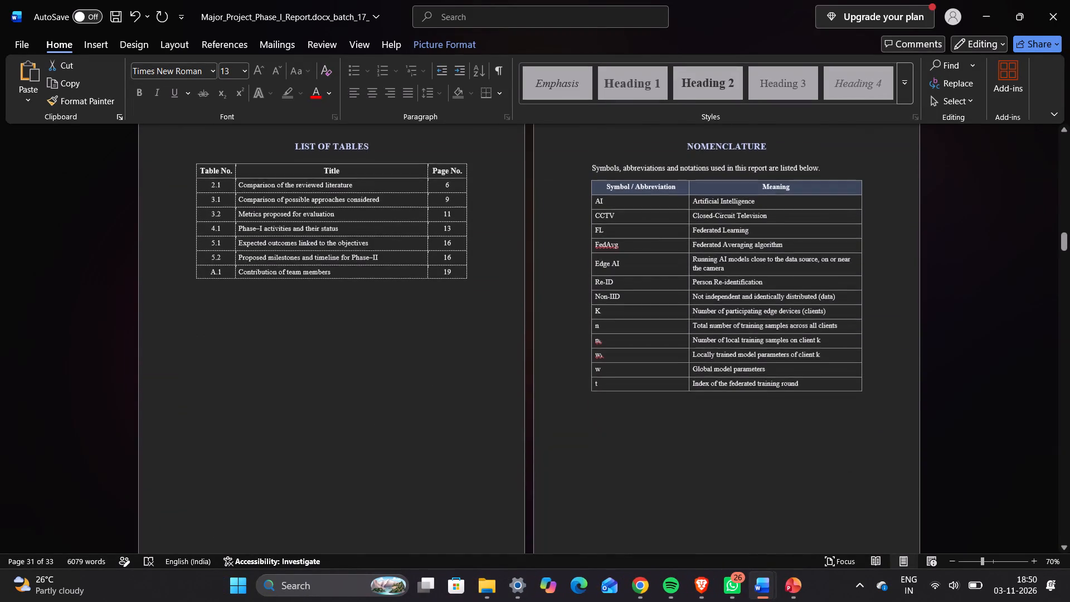
scroll(571, 305, "up", 3)
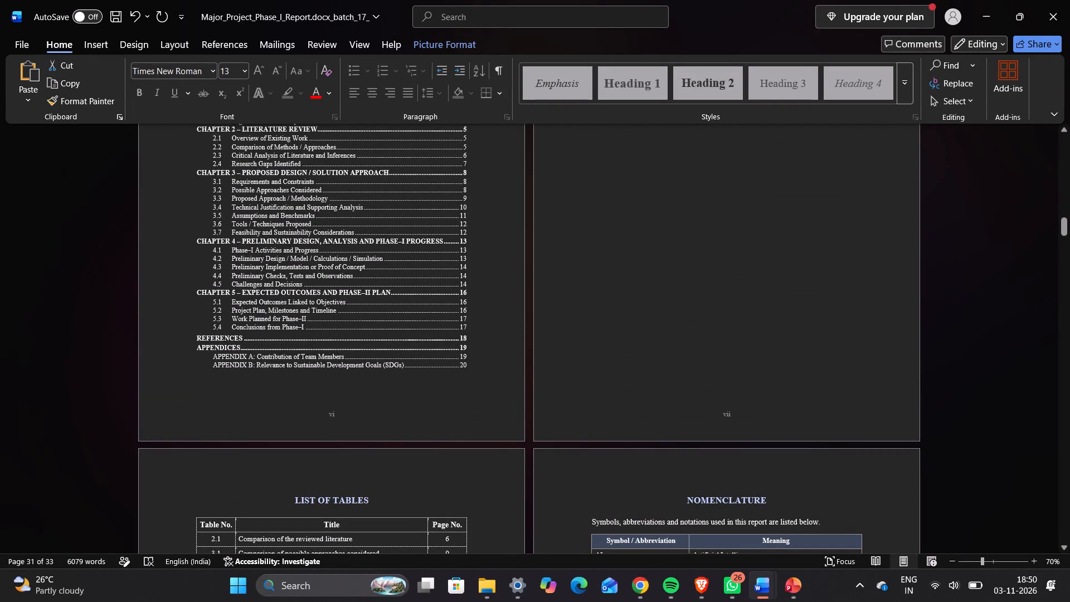
Check the page numbers on which the References, Appendices, Appendix A and Appendix B pages fall at the report's end.
scroll(463, 349, "down", 18)
scroll(463, 349, "up", 2)
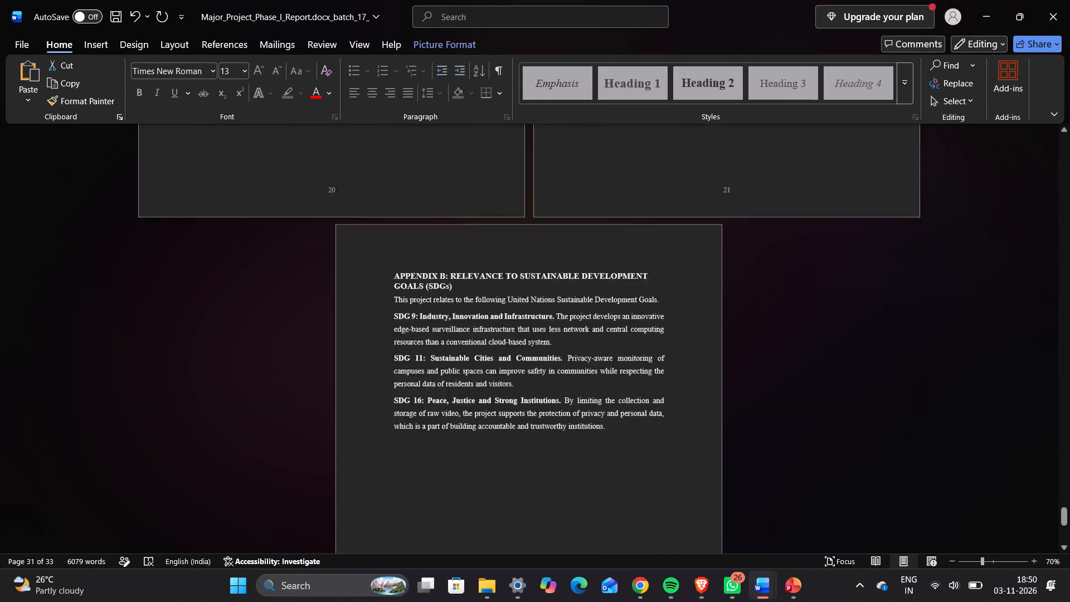
scroll(463, 349, "up", 5)
scroll(463, 349, "down", 1)
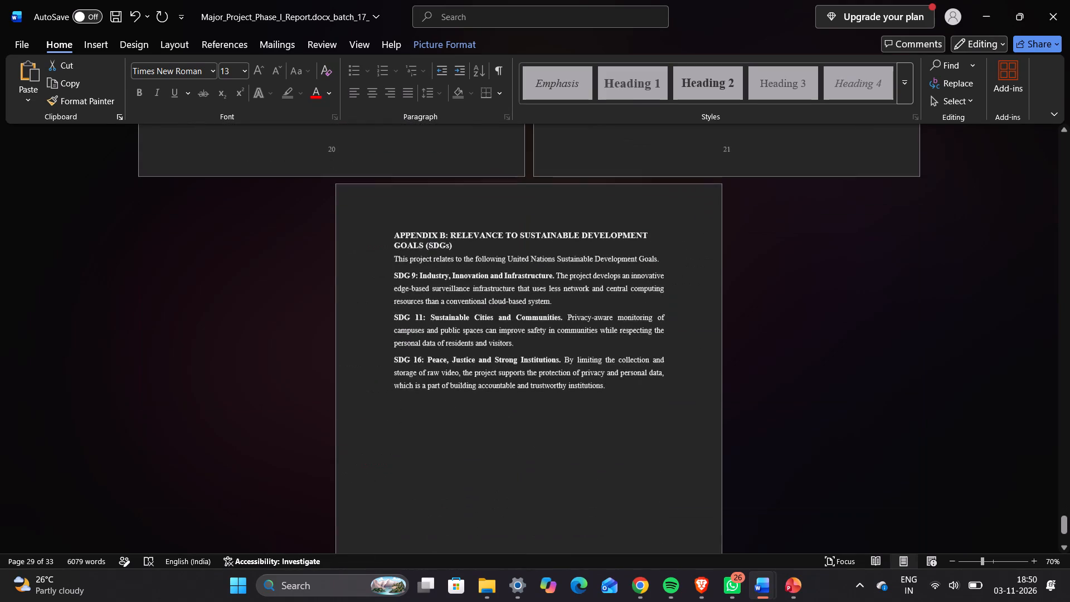
scroll(463, 349, "up", 9)
scroll(463, 349, "down", 2)
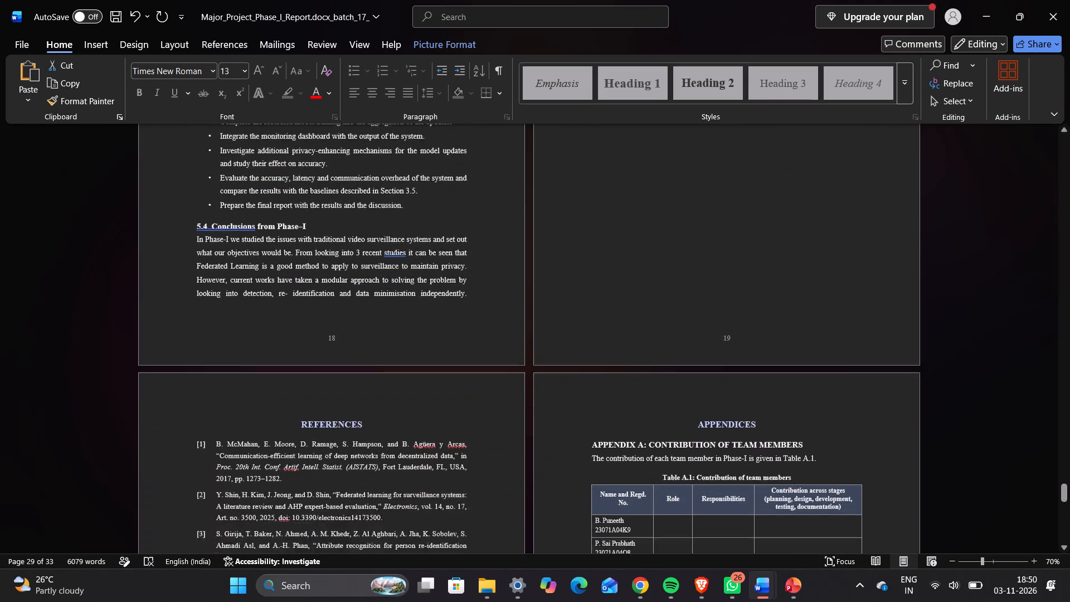
scroll(463, 349, "down", 4)
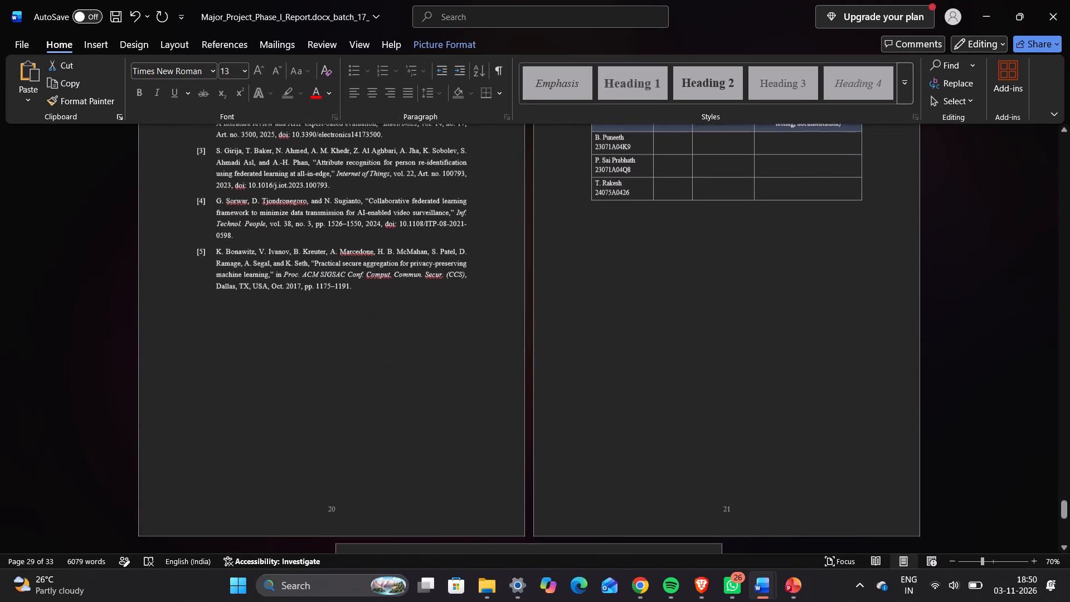
scroll(463, 349, "down", 1)
In the table of contents, set the page number of References to 20 and of Appendices to 21.
scroll(463, 349, "up", 20)
scroll(463, 349, "up", 10)
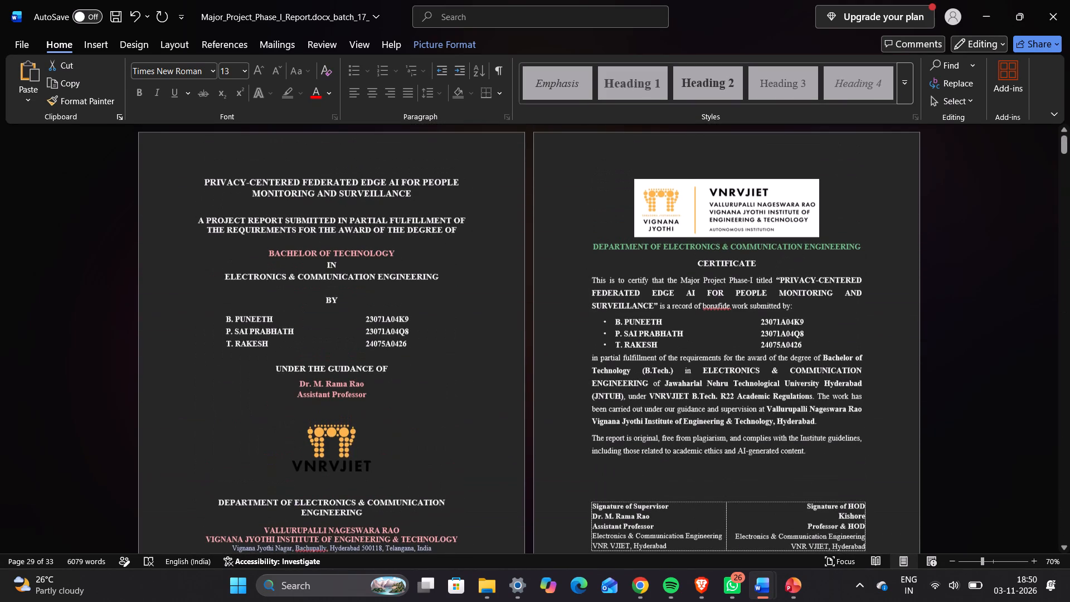
scroll(436, 373, "down", 6)
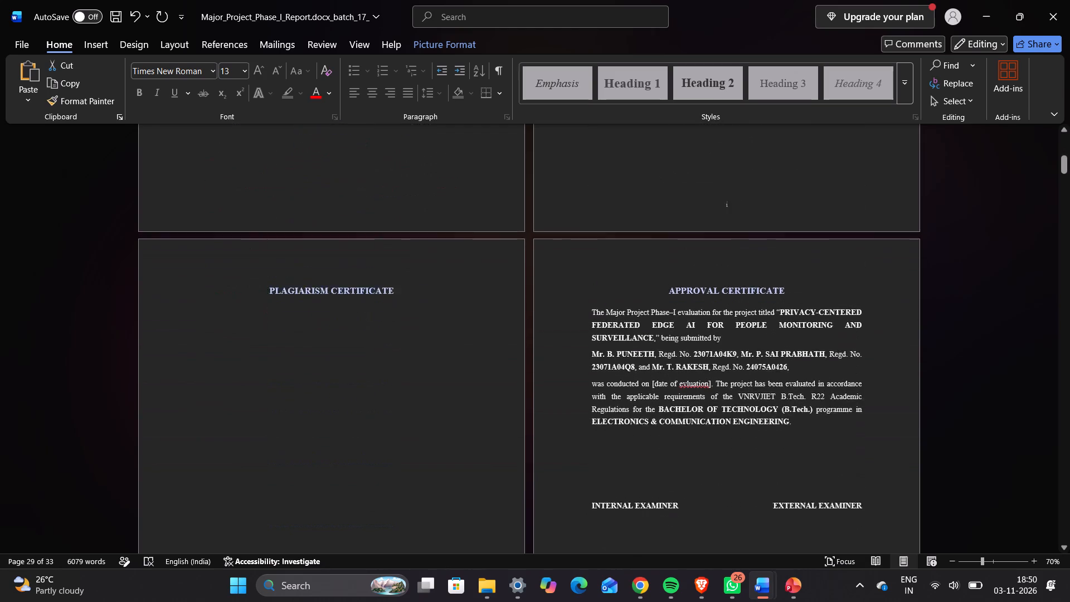
scroll(436, 373, "down", 6)
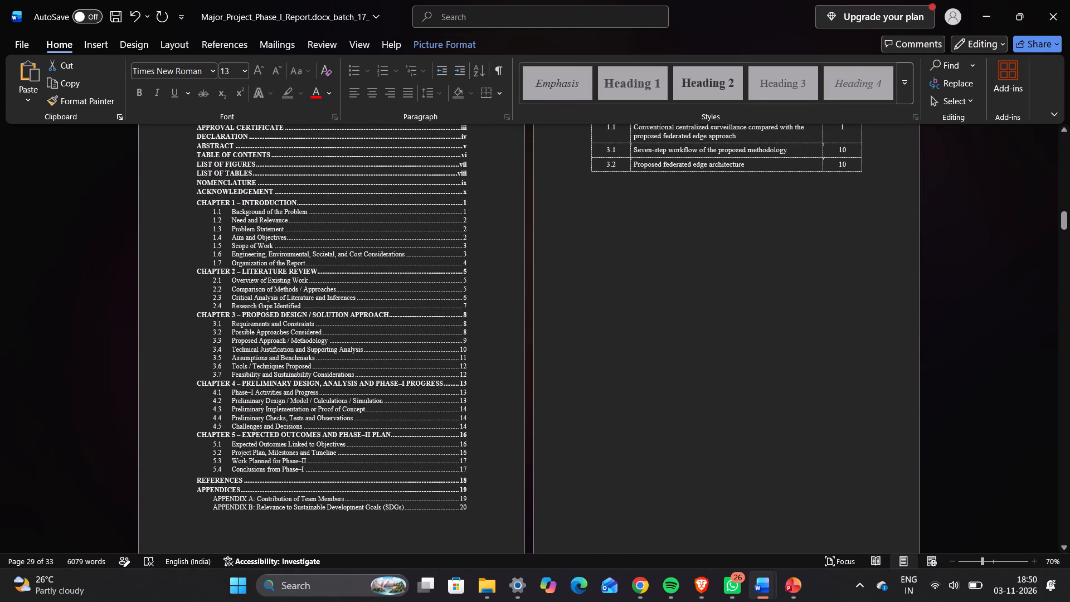
left_click(464, 482)
key("Right")
key("BackSpace")
key("BackSpace")
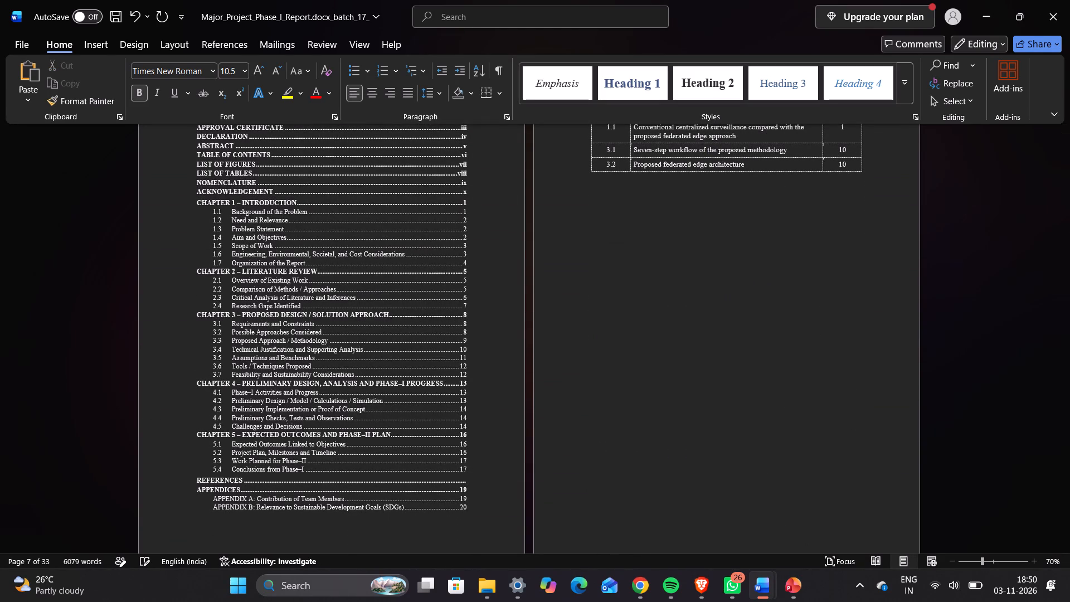
key("2")
key("0")
key("Down")
key("BackSpace")
key("BackSpace")
type("21")
Recheck the page numbers of Appendix A and Appendix B at the end of the report.
scroll(469, 498, "down", 20)
scroll(469, 498, "down", 17)
scroll(469, 498, "up", 4)
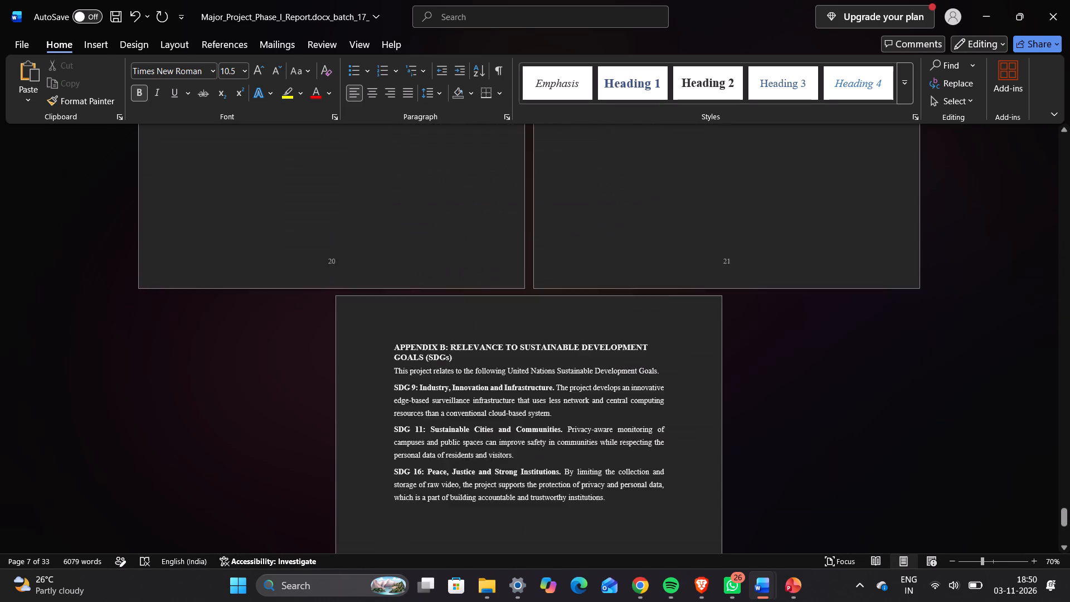
scroll(469, 498, "up", 4)
scroll(469, 498, "down", 1)
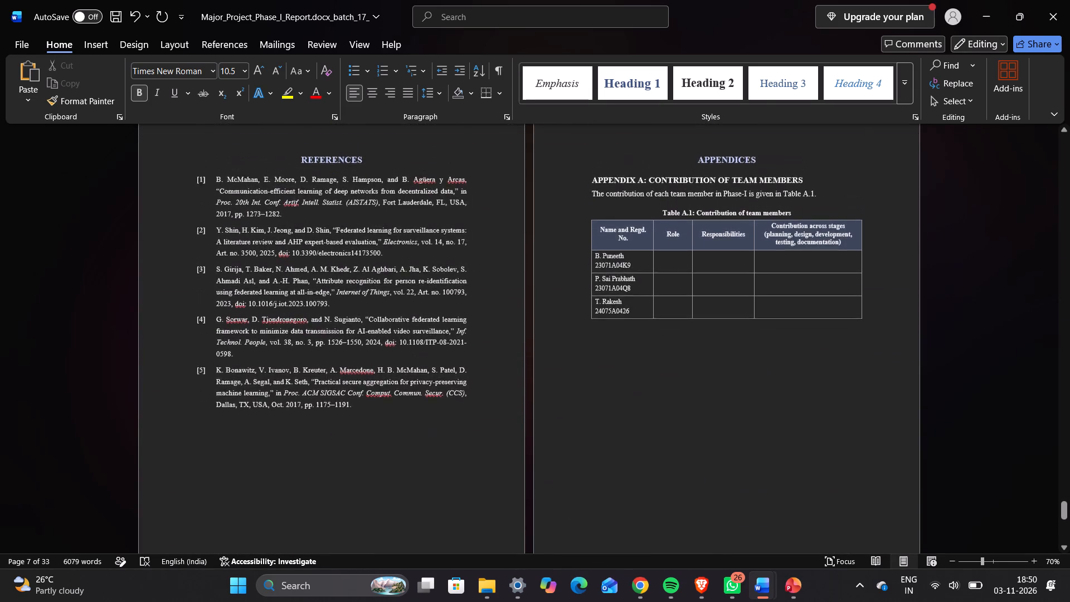
scroll(469, 498, "down", 2)
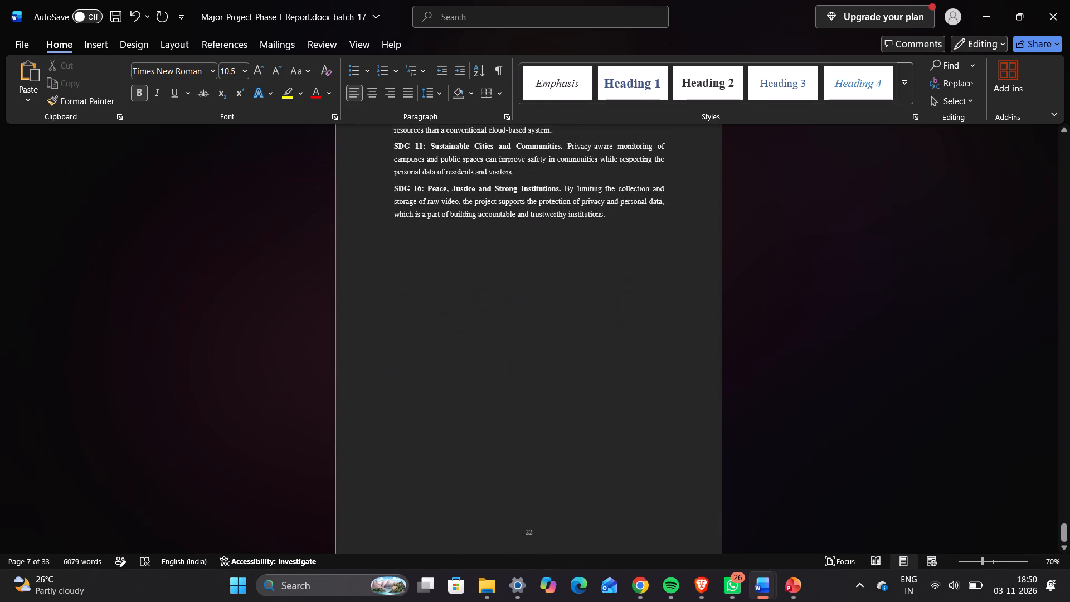
scroll(469, 498, "down", 1)
In the table of contents, set the page number of Appendix A to 21 and of Appendix B to 22.
scroll(469, 498, "up", 3)
scroll(469, 498, "right", 2)
scroll(469, 498, "up", 20)
scroll(469, 498, "up", 2)
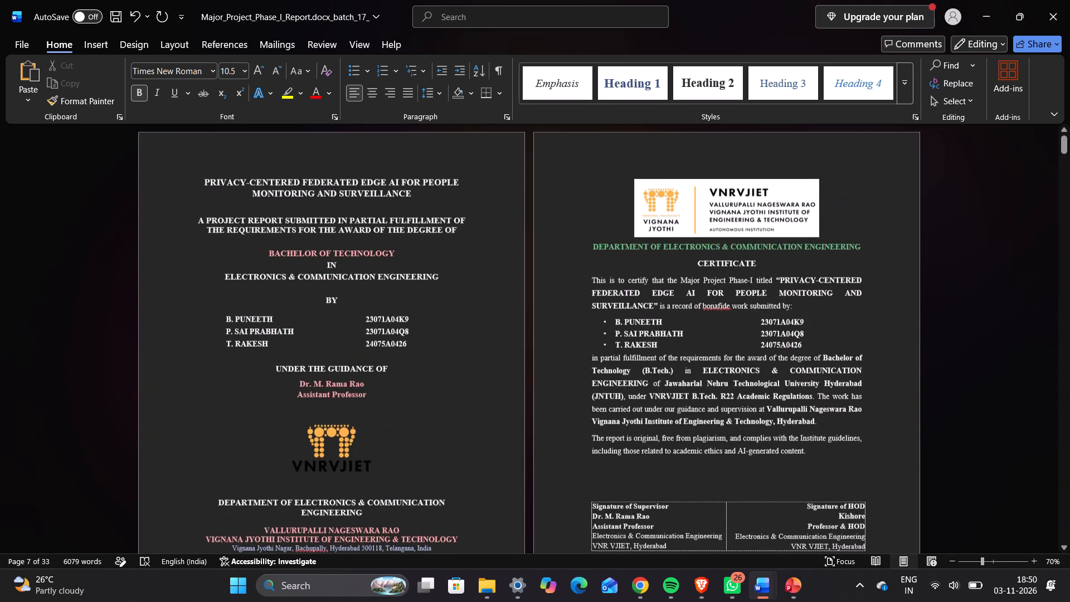
scroll(469, 498, "down", 6)
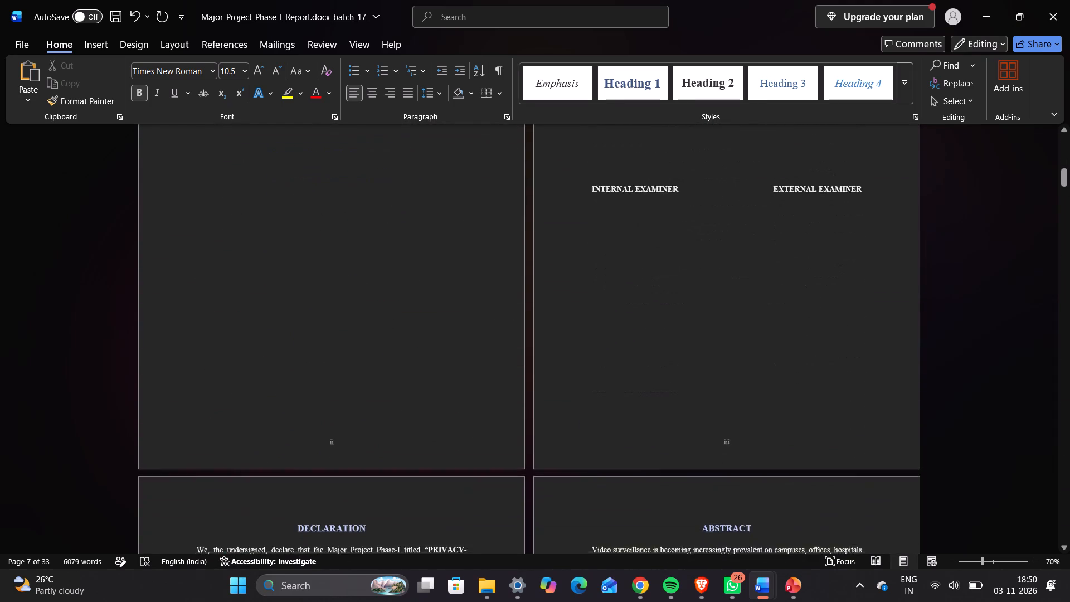
scroll(469, 498, "down", 8)
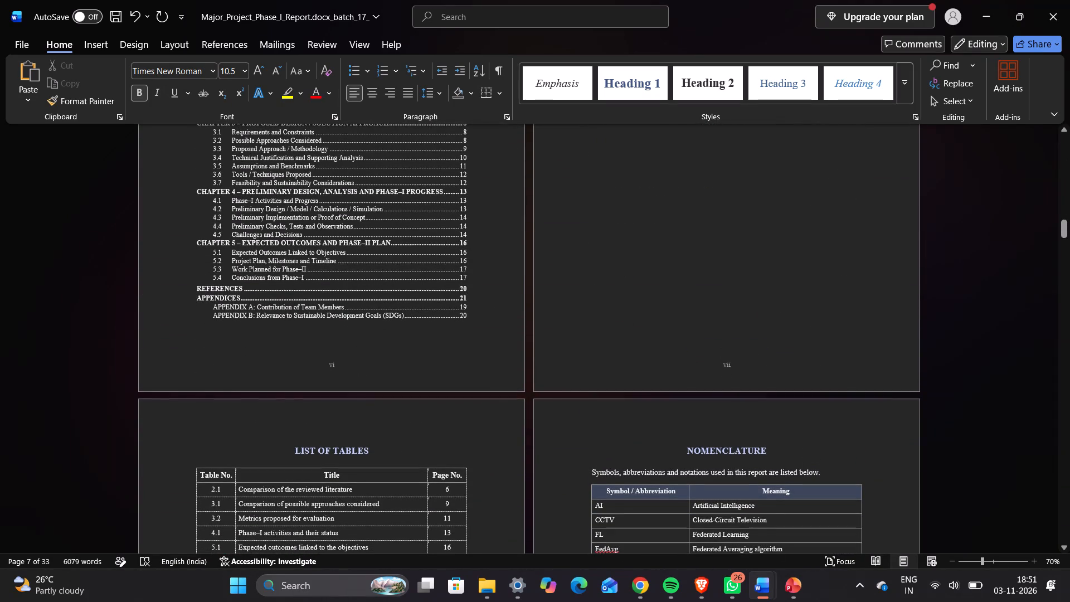
left_click(468, 305)
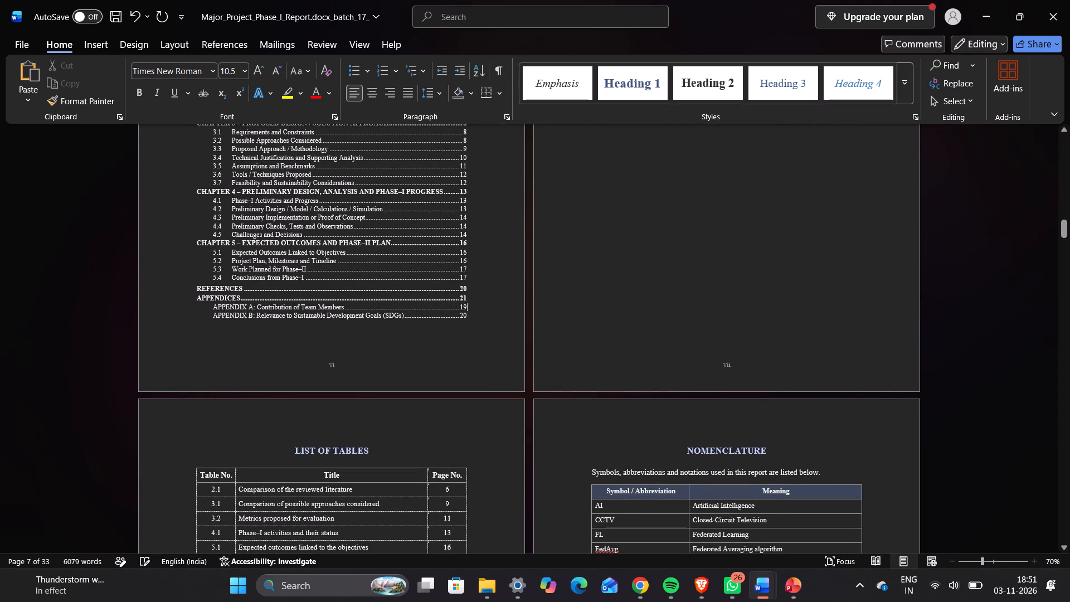
key("BackSpace")
key("BackSpace")
type("21")
key("Down")
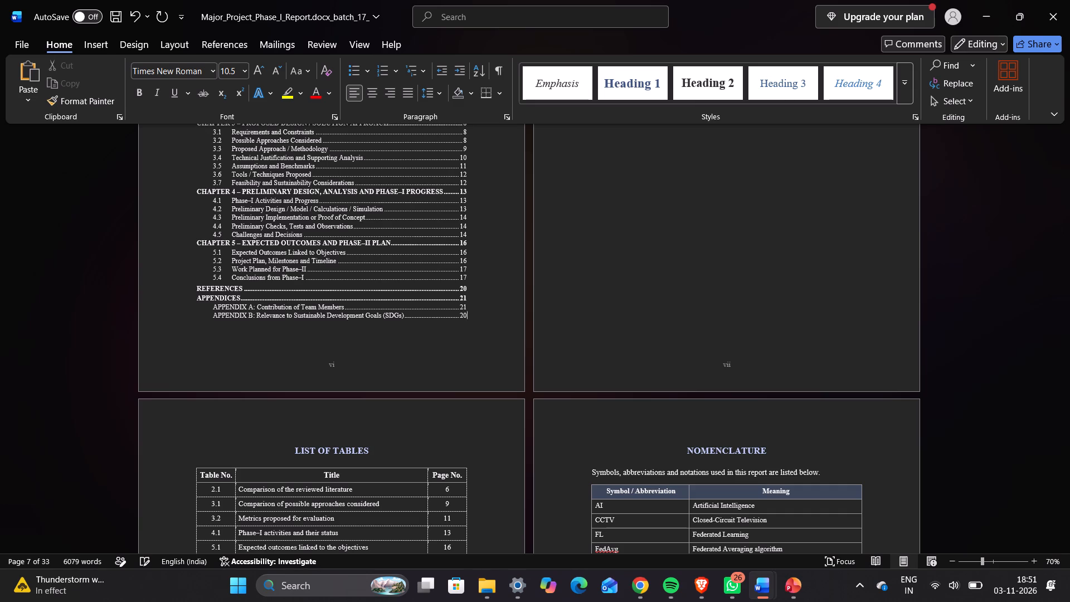
key("BackSpace")
key("2")
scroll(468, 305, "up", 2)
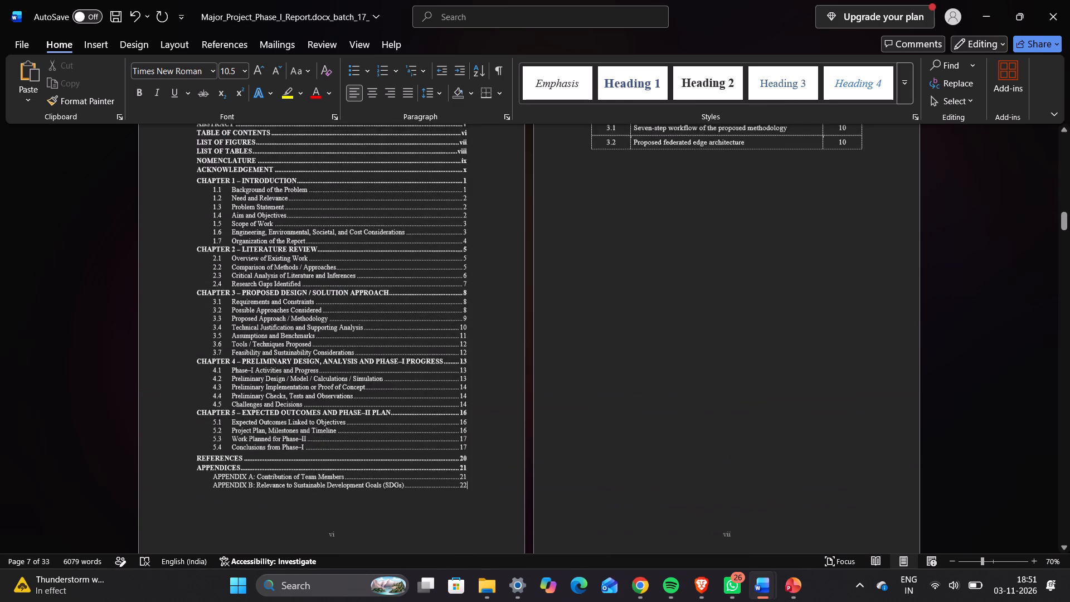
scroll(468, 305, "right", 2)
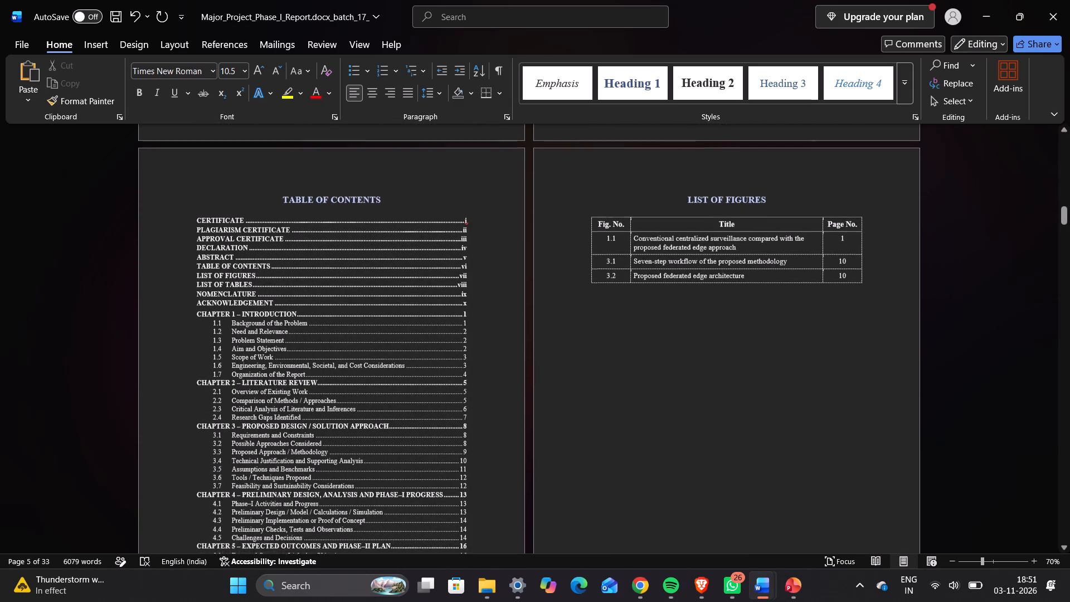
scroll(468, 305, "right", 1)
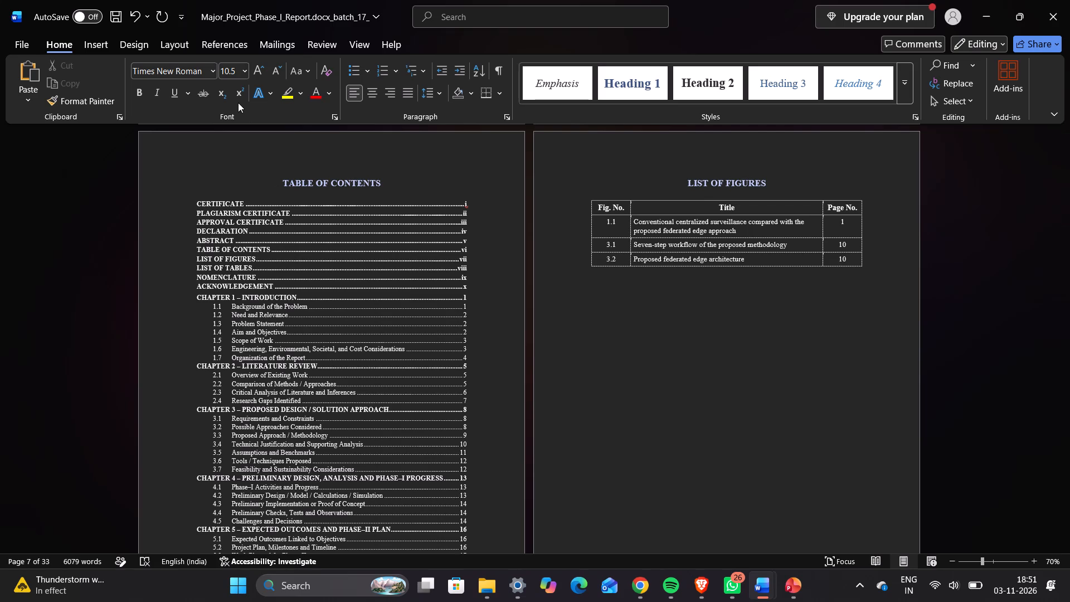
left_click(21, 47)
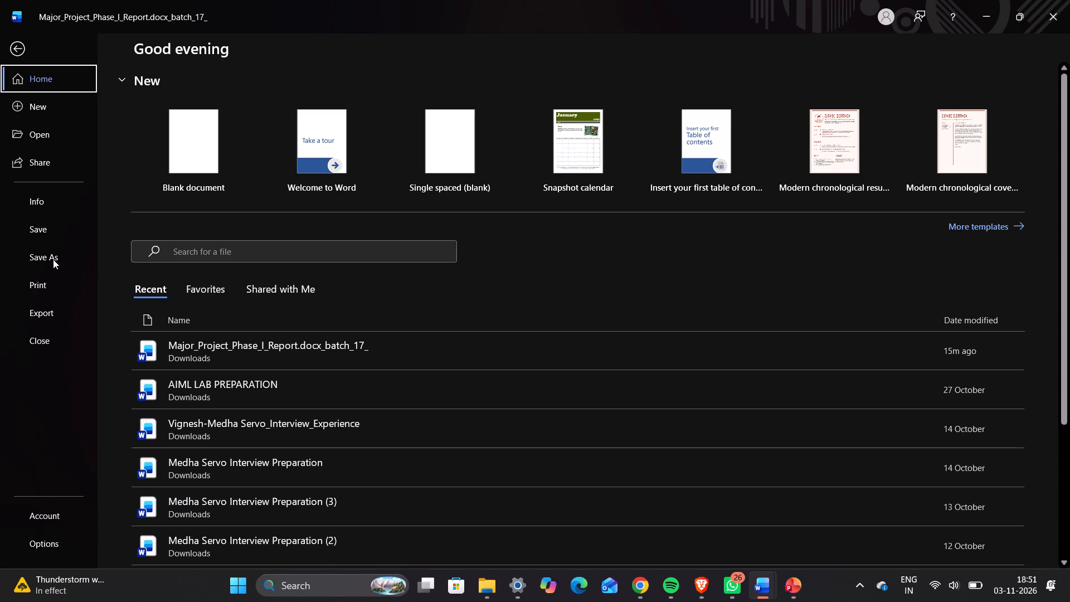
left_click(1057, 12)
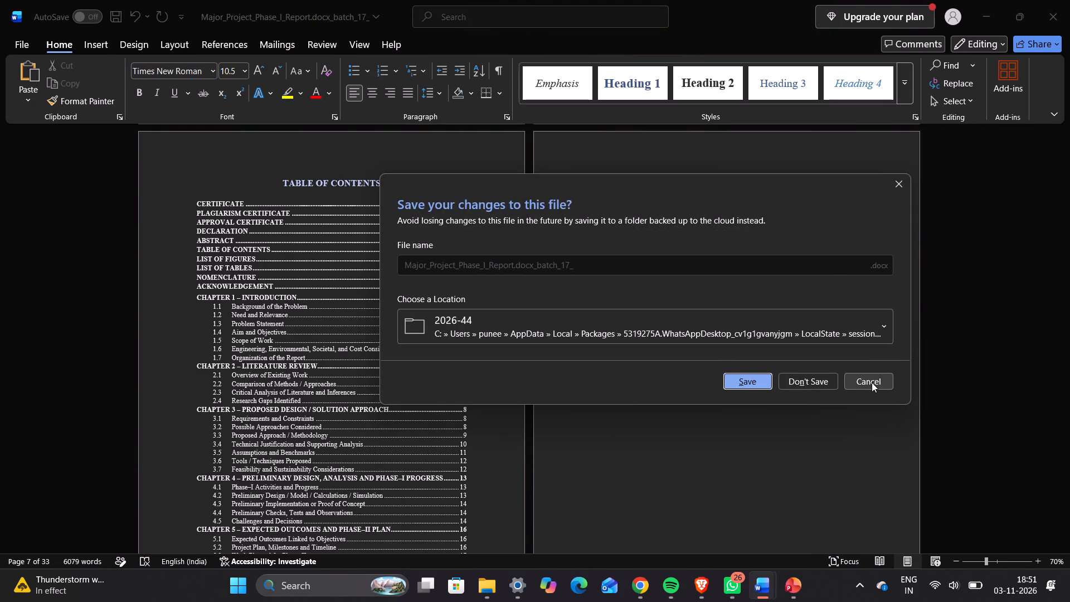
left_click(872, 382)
Save the changes to the report document.
key("ctrl+s")
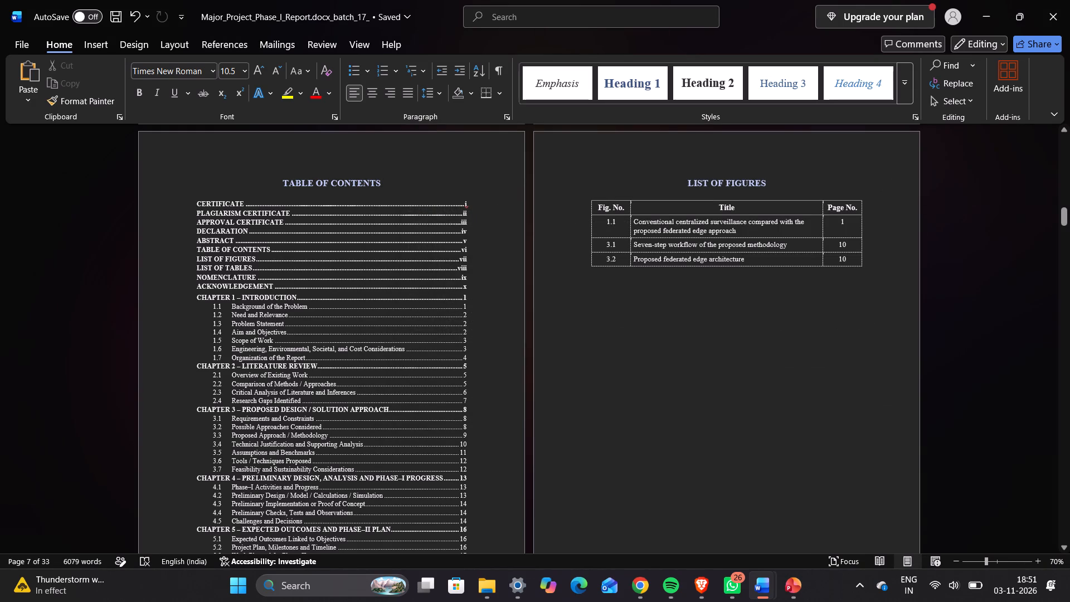
Save a copy of the report as a PDF in the Downloads folder, keeping the same file name.
left_click(16, 47)
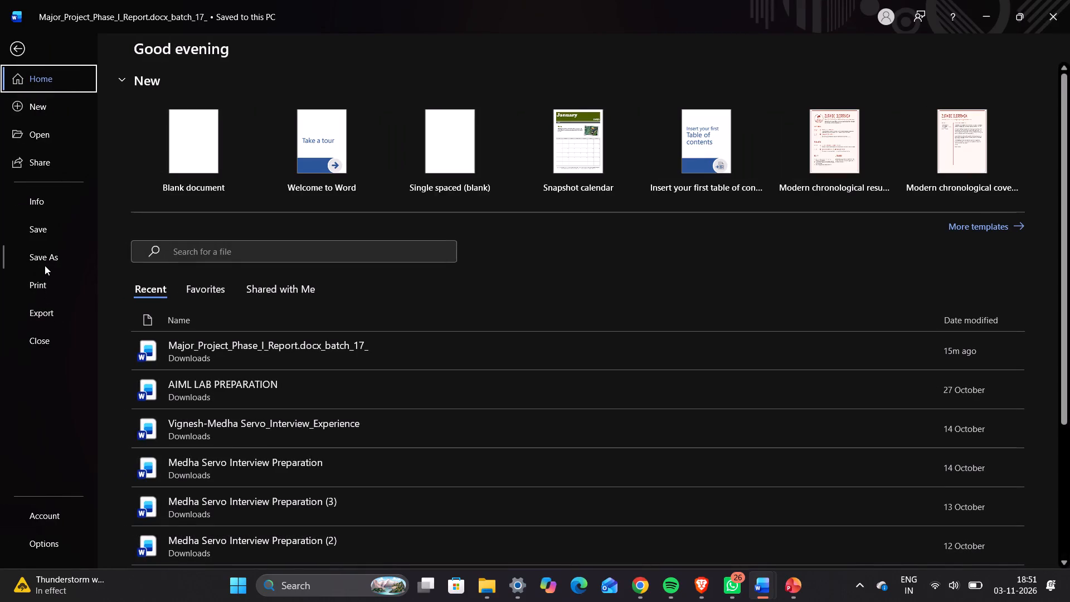
left_click(45, 264)
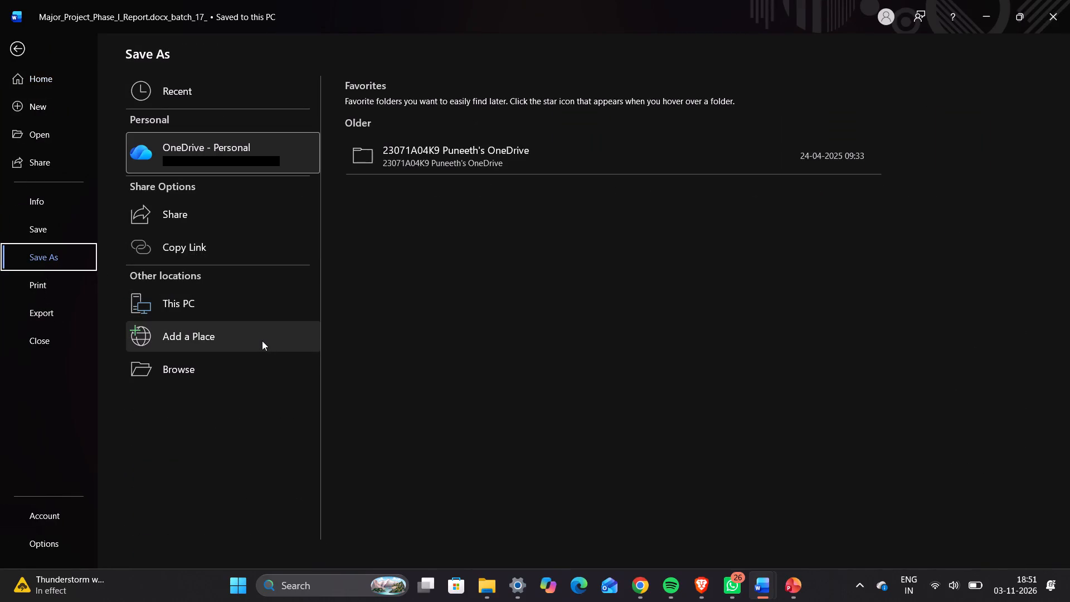
left_click(262, 310)
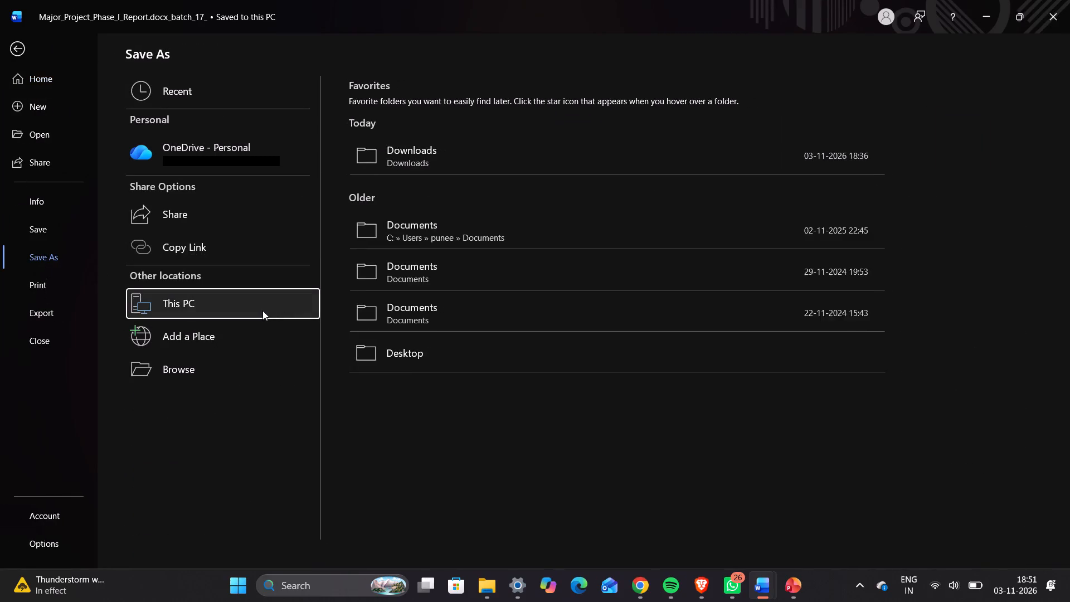
left_click(430, 151)
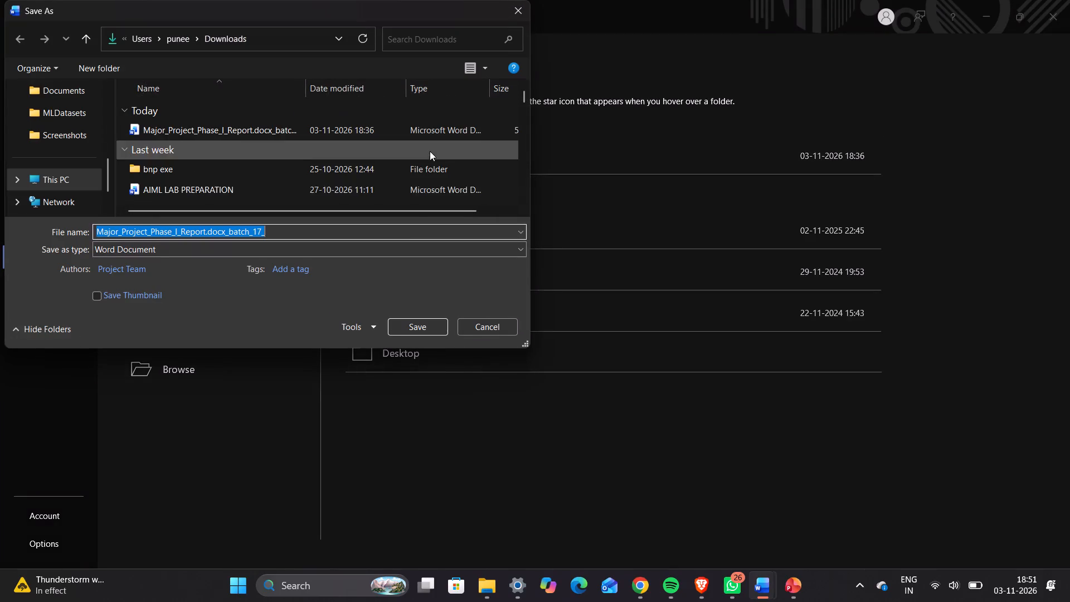
left_click(456, 248)
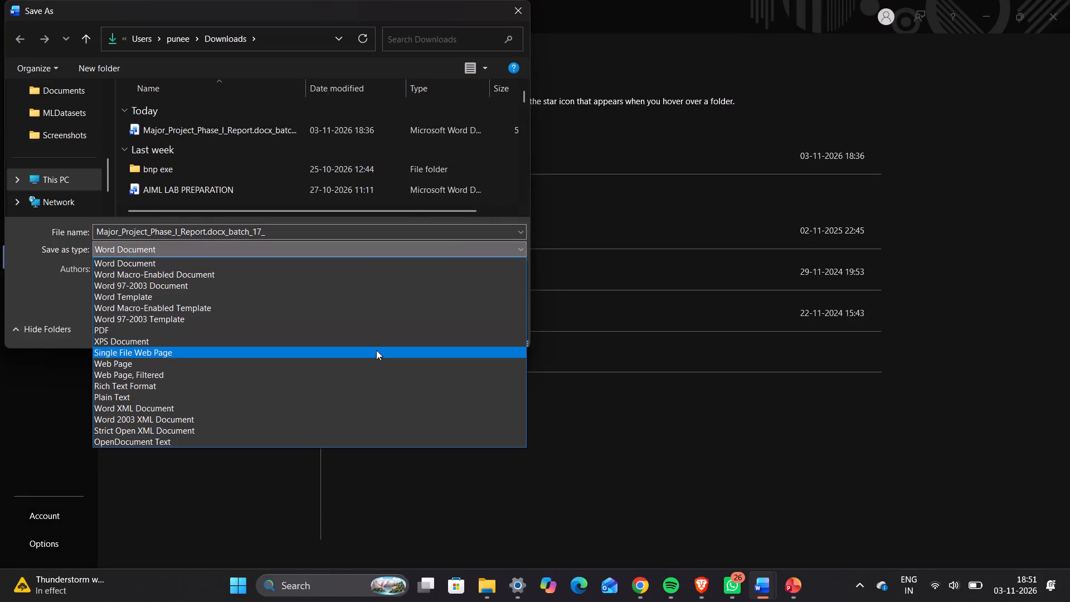
left_click(376, 334)
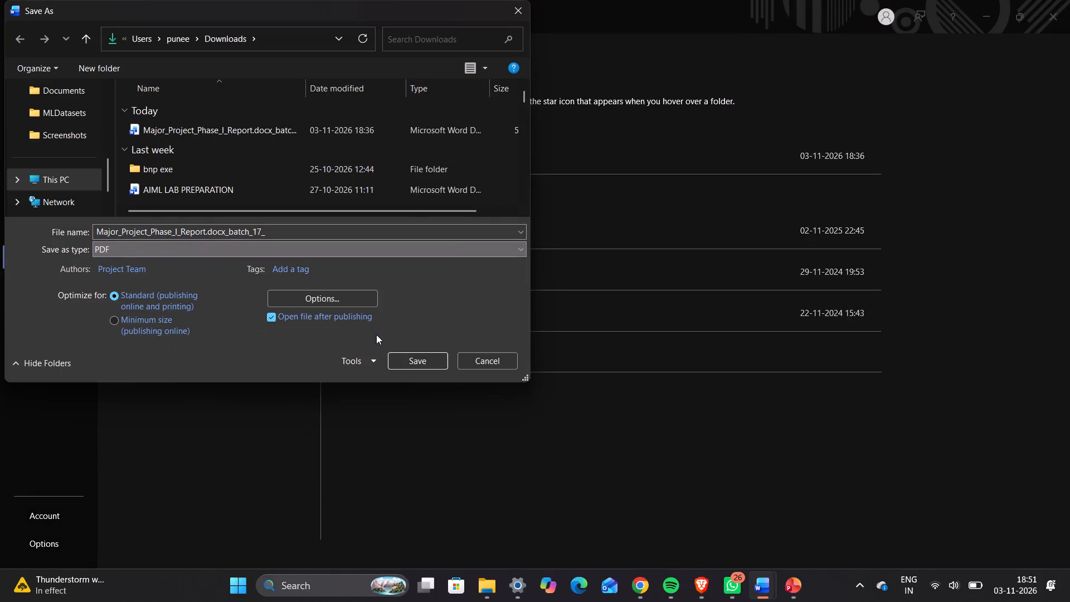
left_click(400, 358)
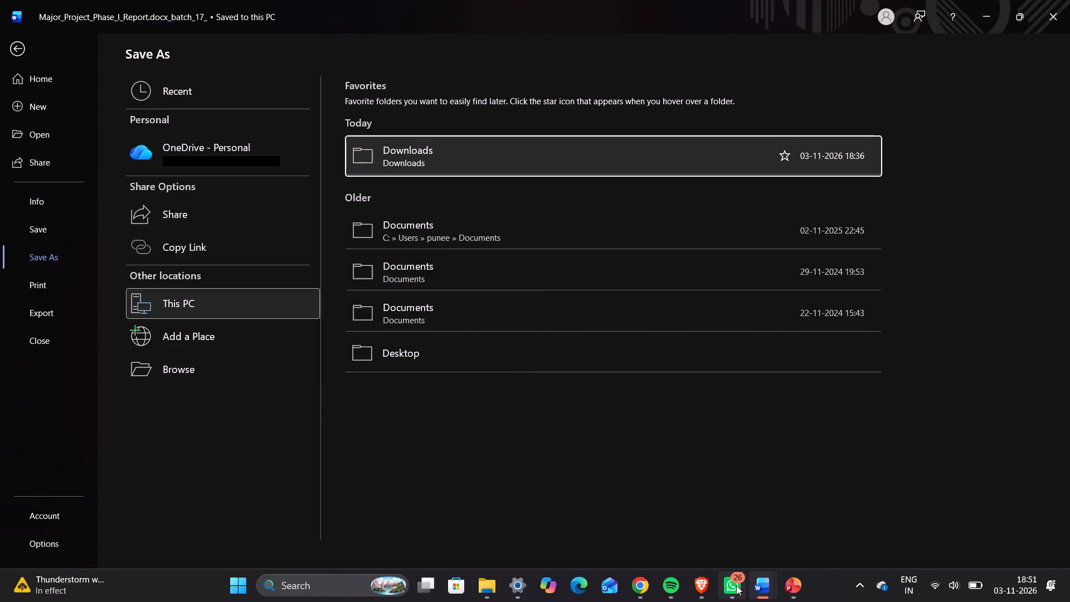
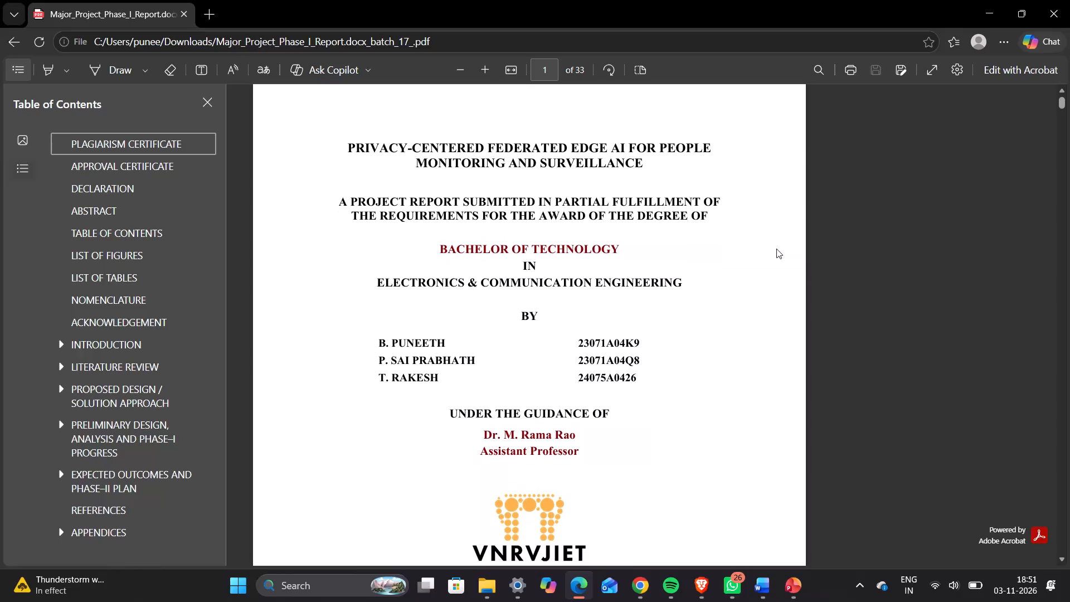
Hide the document outline and check the exported PDF report from the title page on to the certificate page.
left_click(205, 104)
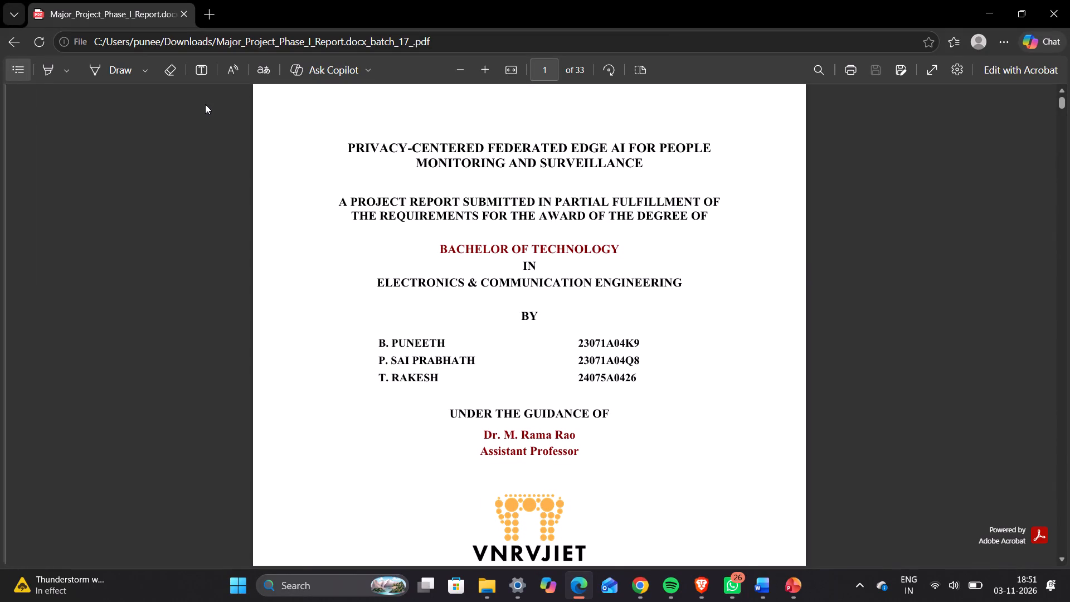
scroll(484, 285, "down", 6)
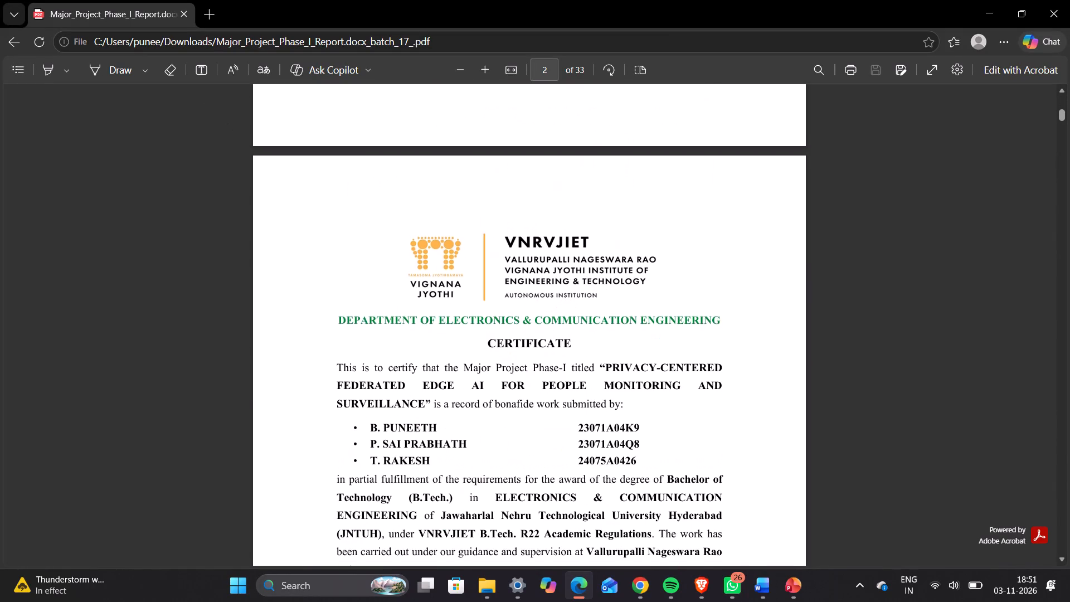
Check the rest of the certificate page in the exported PDF report, down to the signature block and page number.
scroll(484, 285, "down", 1)
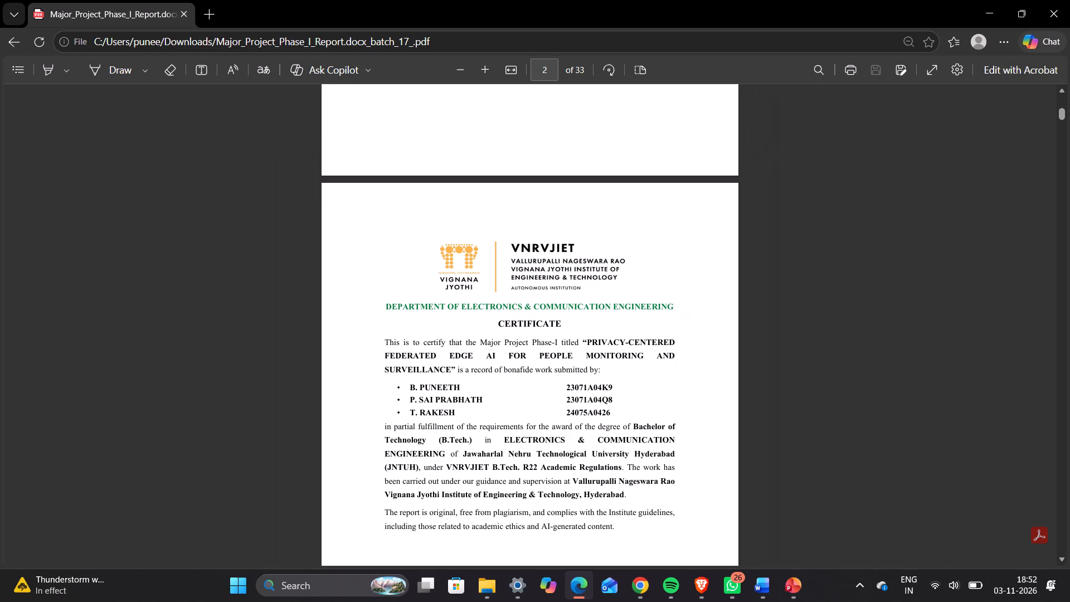
scroll(553, 366, "down", 1)
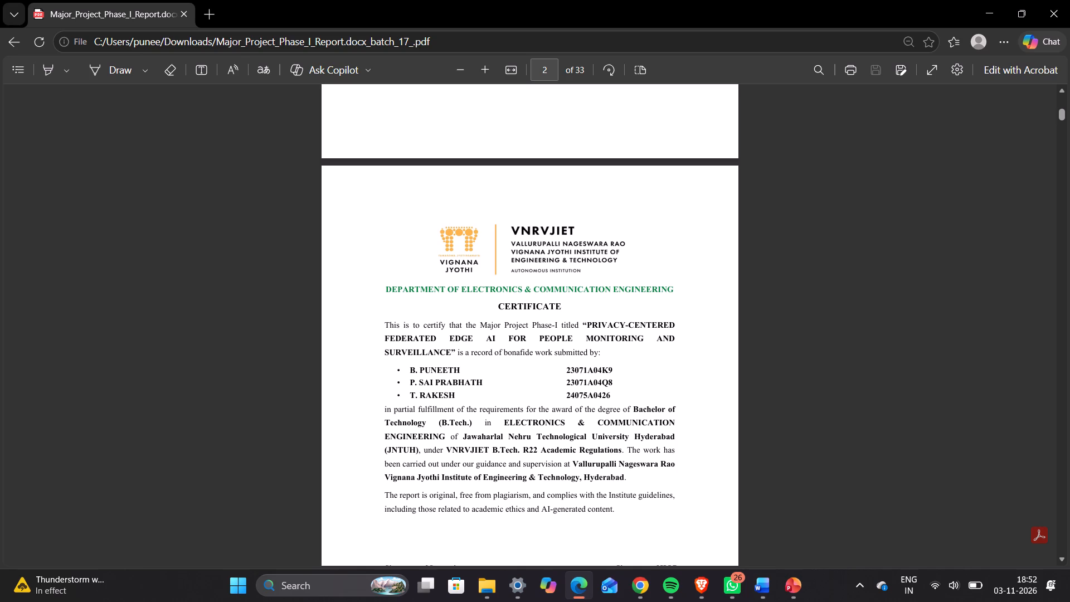
scroll(553, 366, "down", 2)
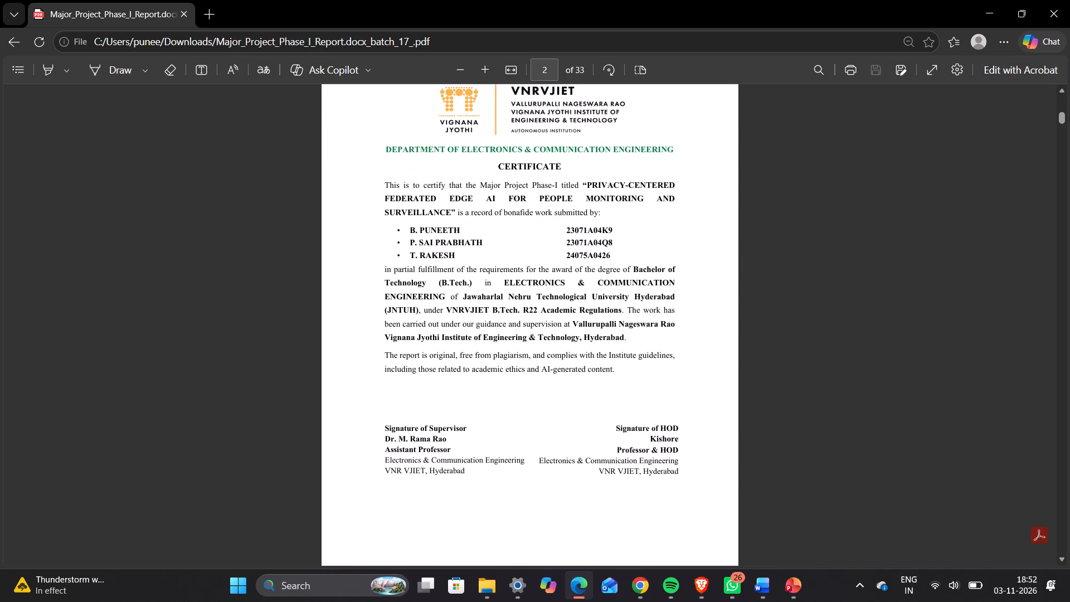
scroll(553, 366, "down", 1)
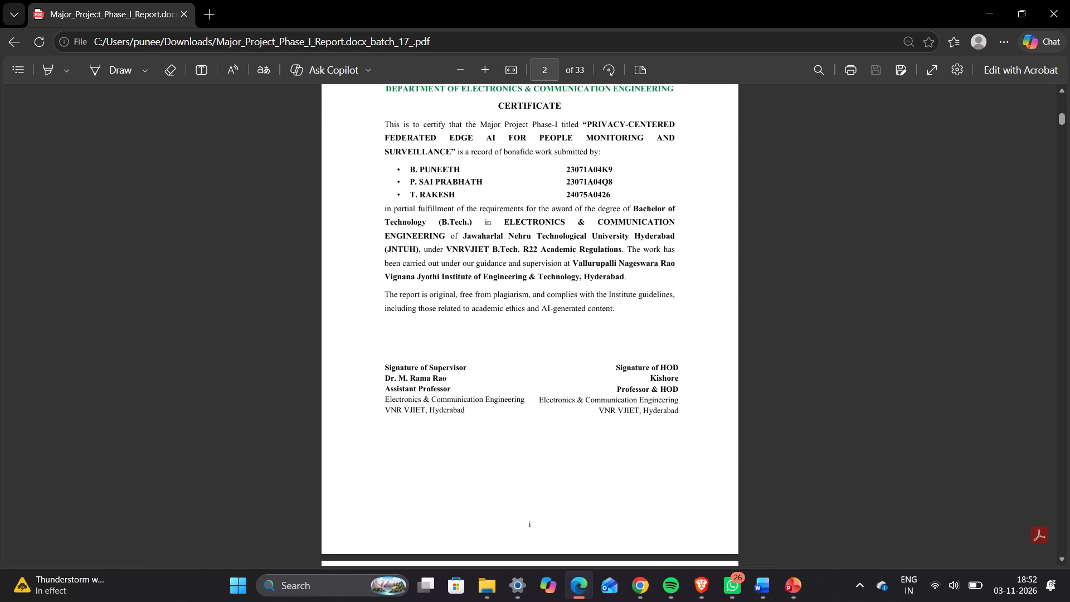
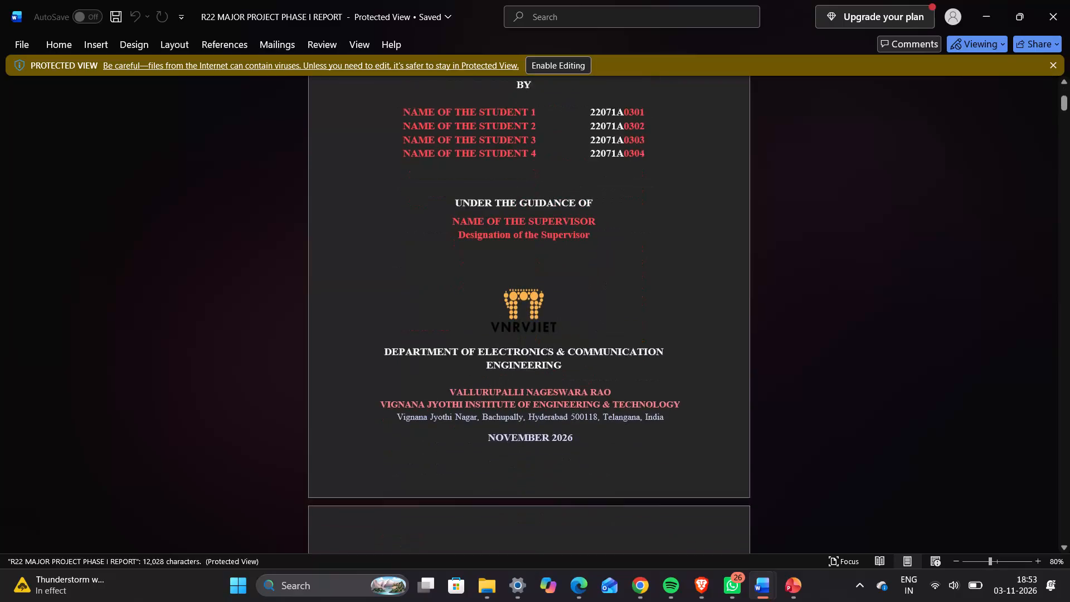
Examine the R22 Major Project Phase I Report template in Word from title page to approval certificate, comparing its certificate page with the exported PDF.
scroll(554, 416, "down", 1)
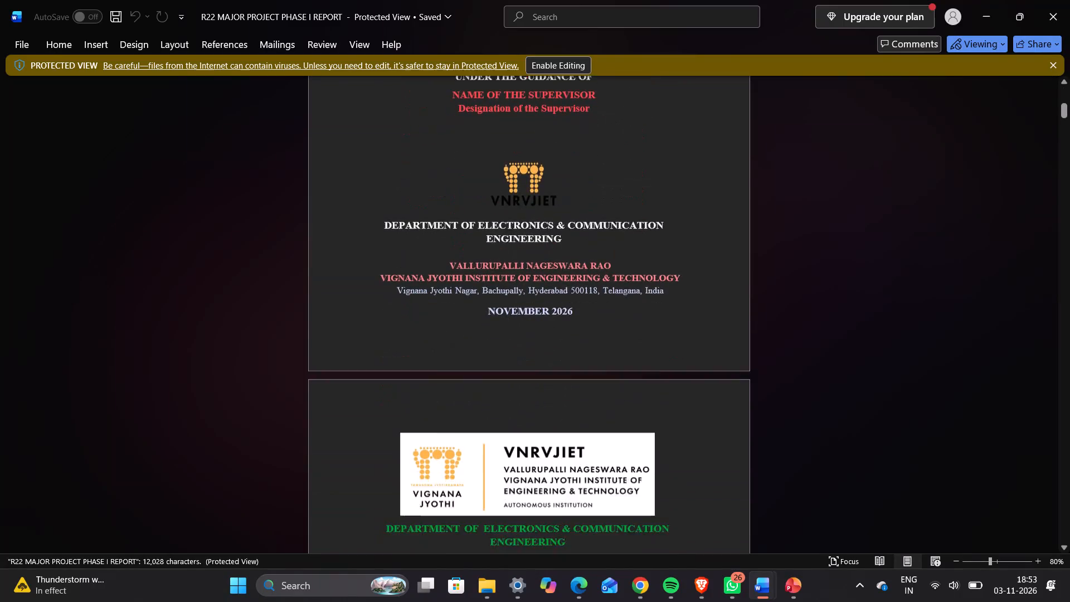
scroll(554, 416, "down", 2)
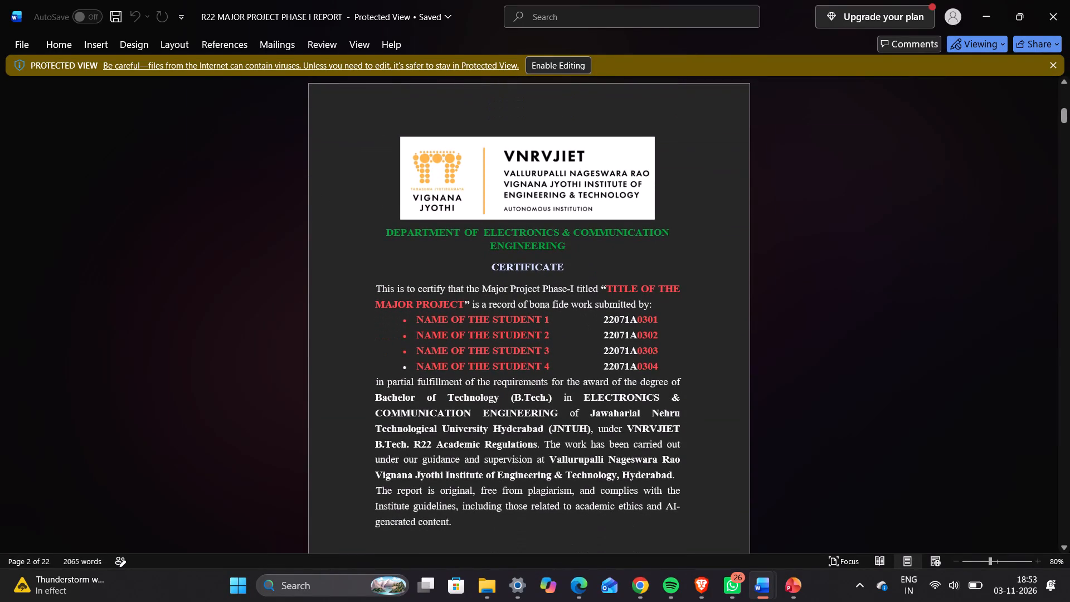
scroll(554, 416, "down", 4)
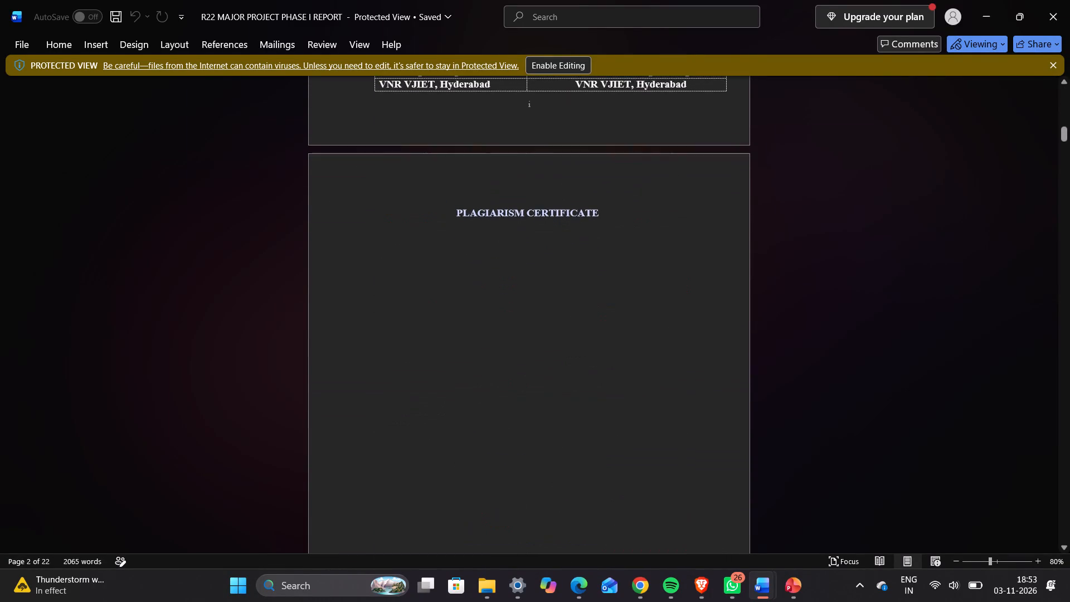
scroll(554, 416, "right", 1)
scroll(554, 416, "down", 4)
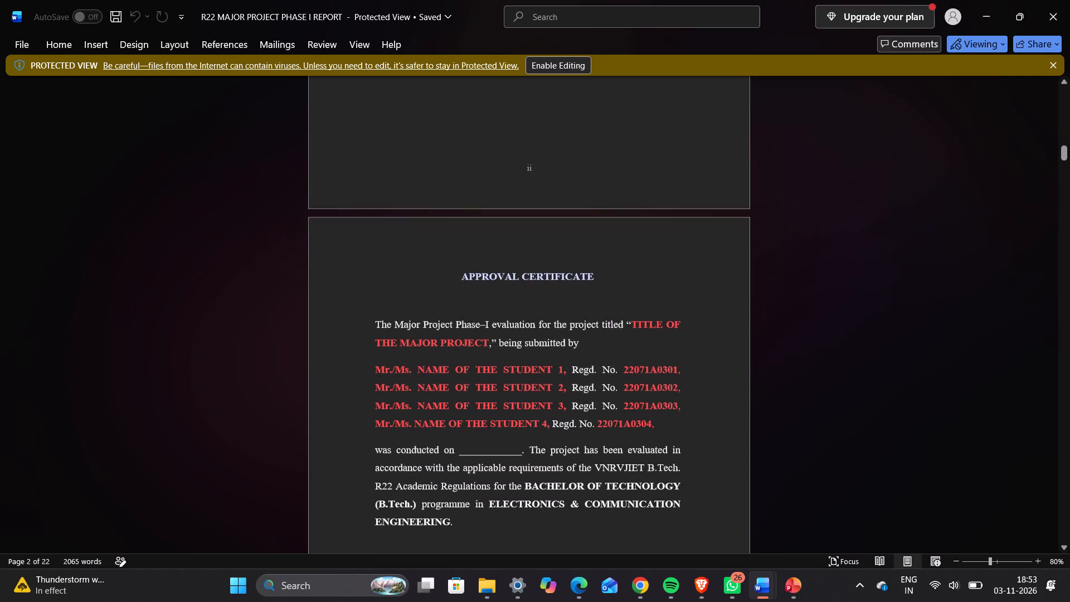
scroll(554, 416, "down", 1)
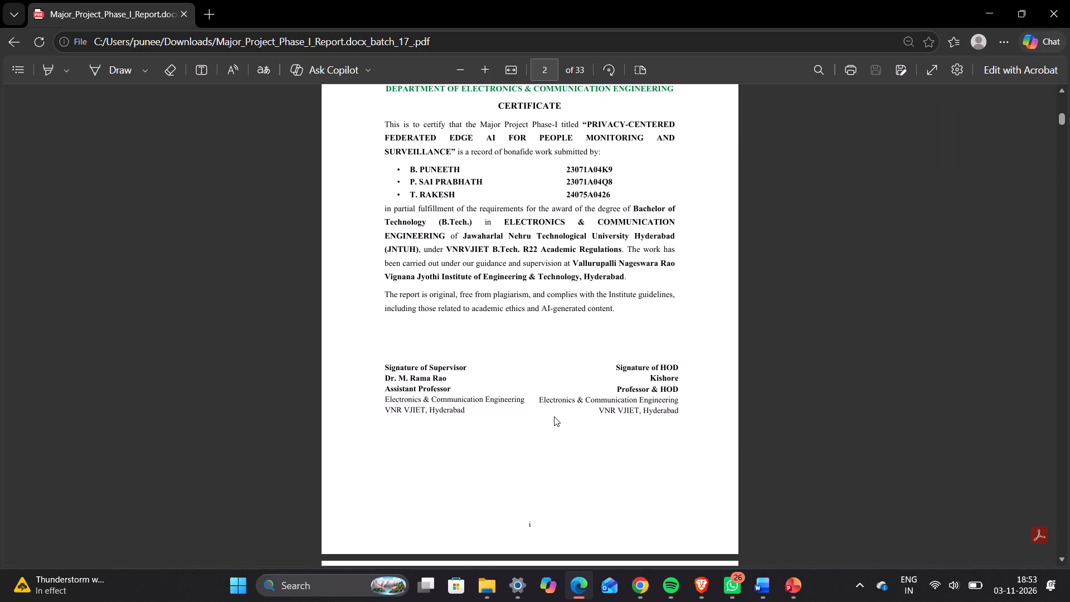
scroll(518, 433, "down", 1)
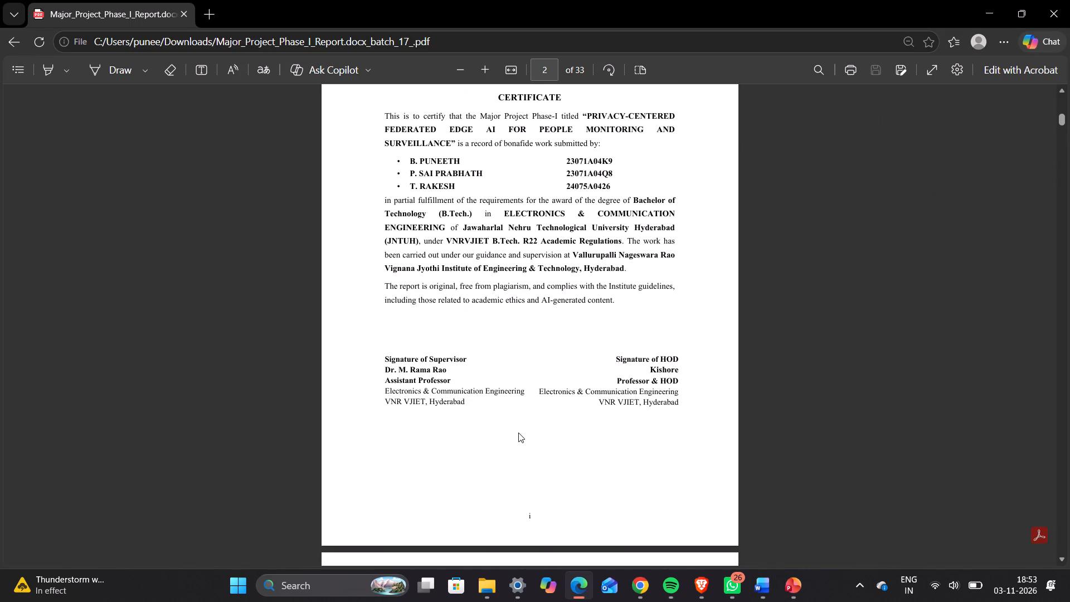
scroll(518, 433, "down", 1)
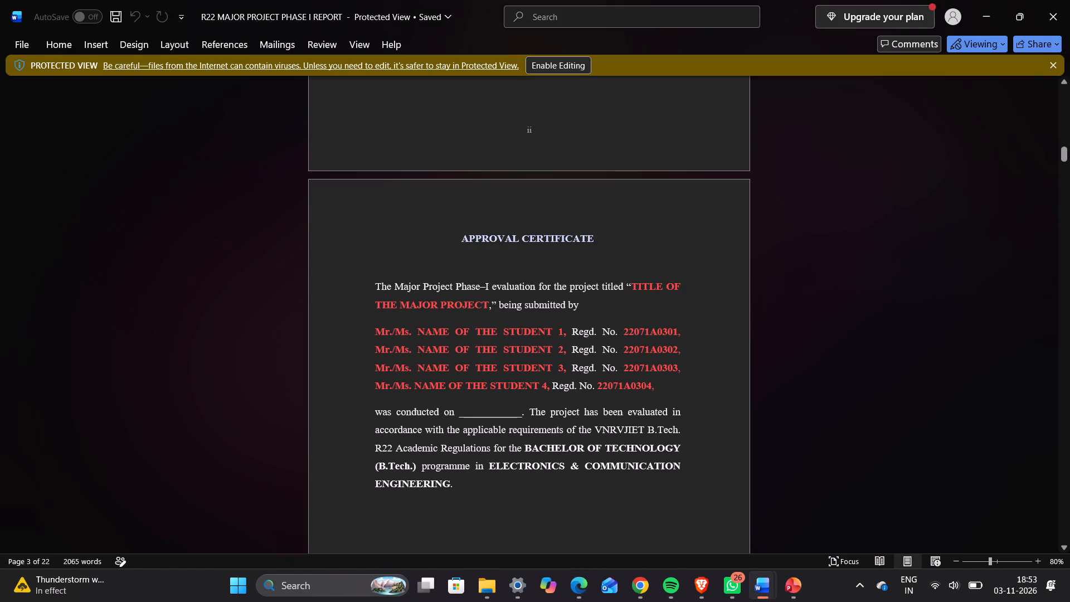
In the R22 Major Project Phase I report template in Word, review the pages from the approval certificate back to the department certificate.
scroll(595, 351, "up", 8)
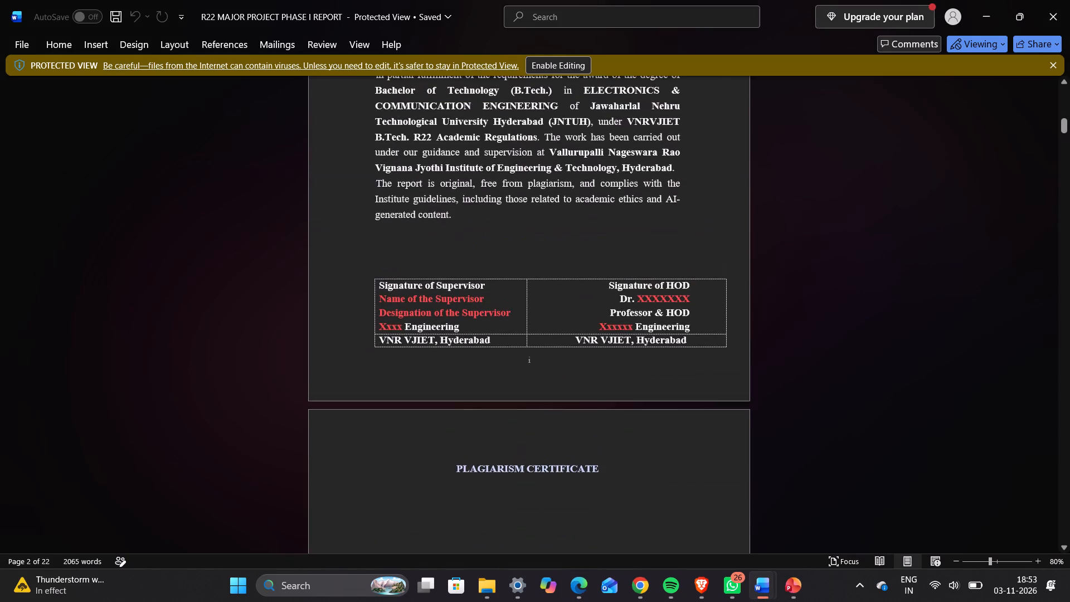
scroll(595, 351, "up", 1)
scroll(595, 351, "down", 2)
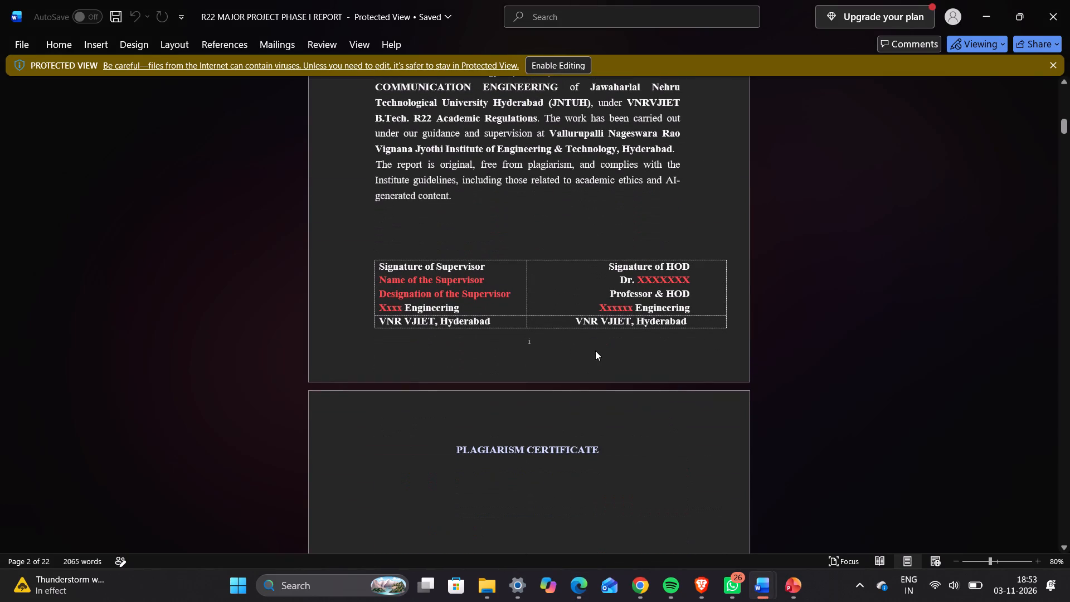
scroll(595, 351, "up", 4)
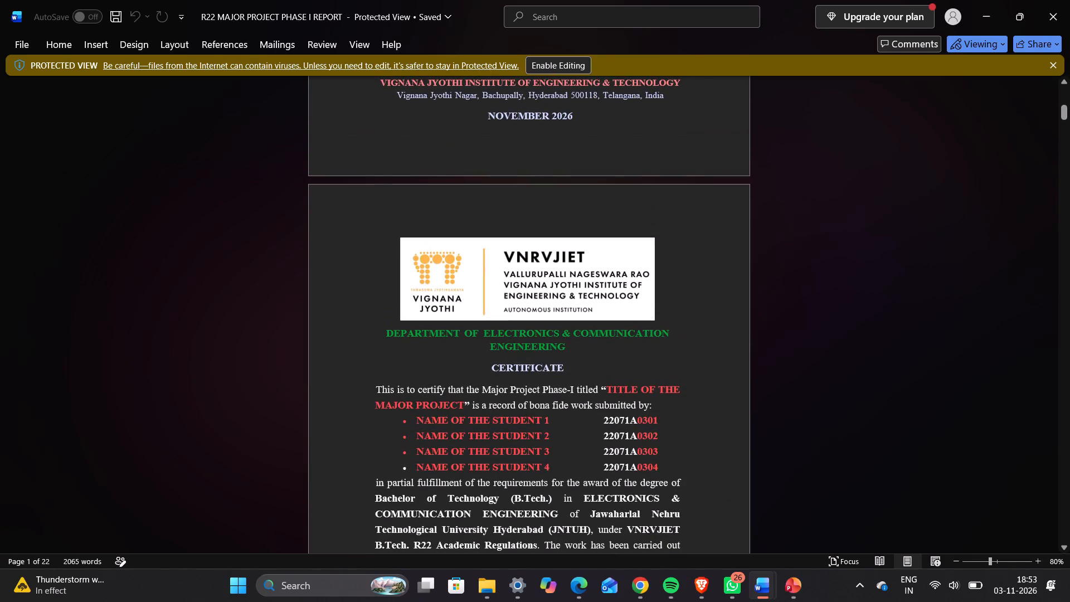
In the exported PDF report in Edge, review the pages from the department certificate through the plagiarism certificate to the approval certificate.
scroll(595, 351, "down", 1)
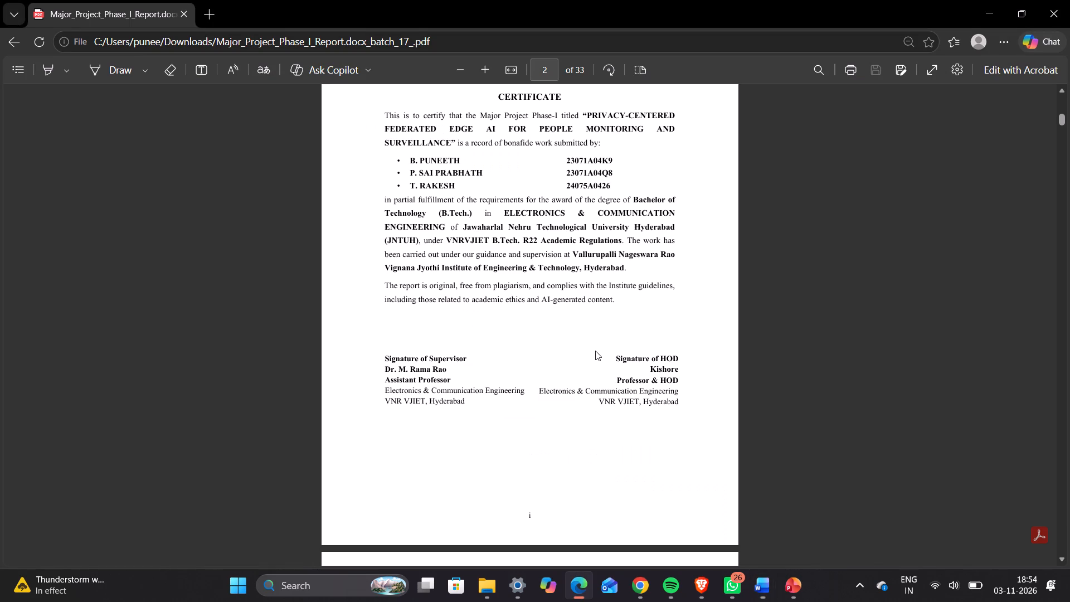
scroll(595, 351, "down", 2)
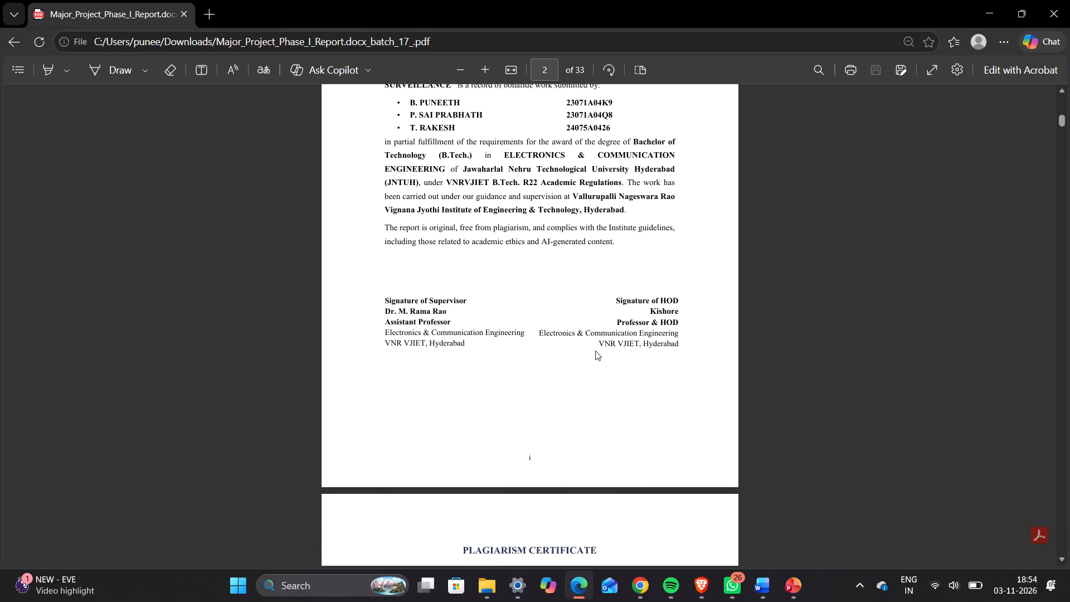
scroll(595, 351, "down", 7)
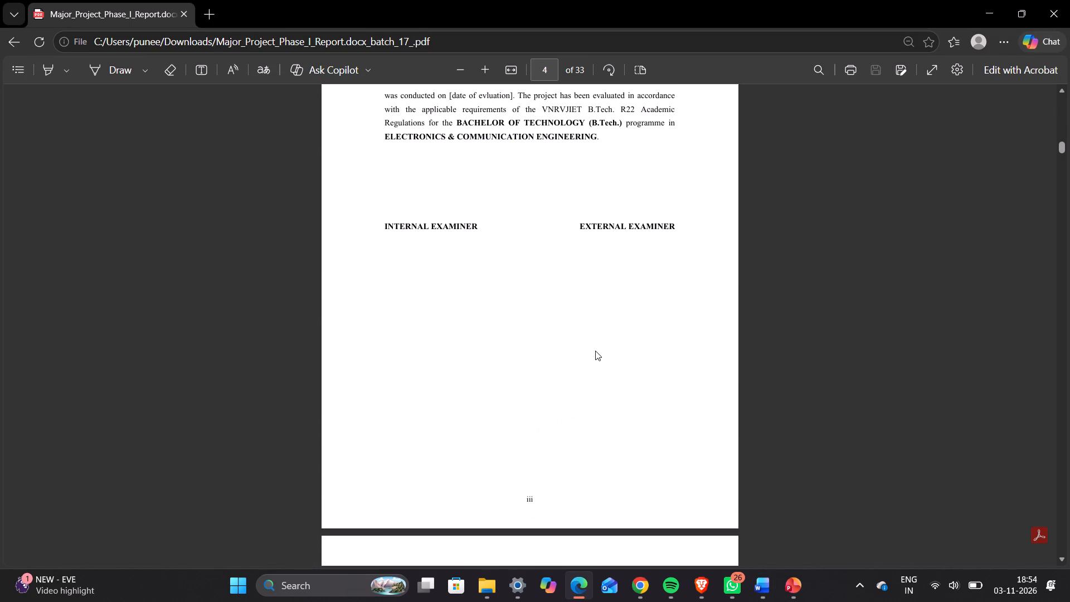
scroll(595, 351, "up", 2)
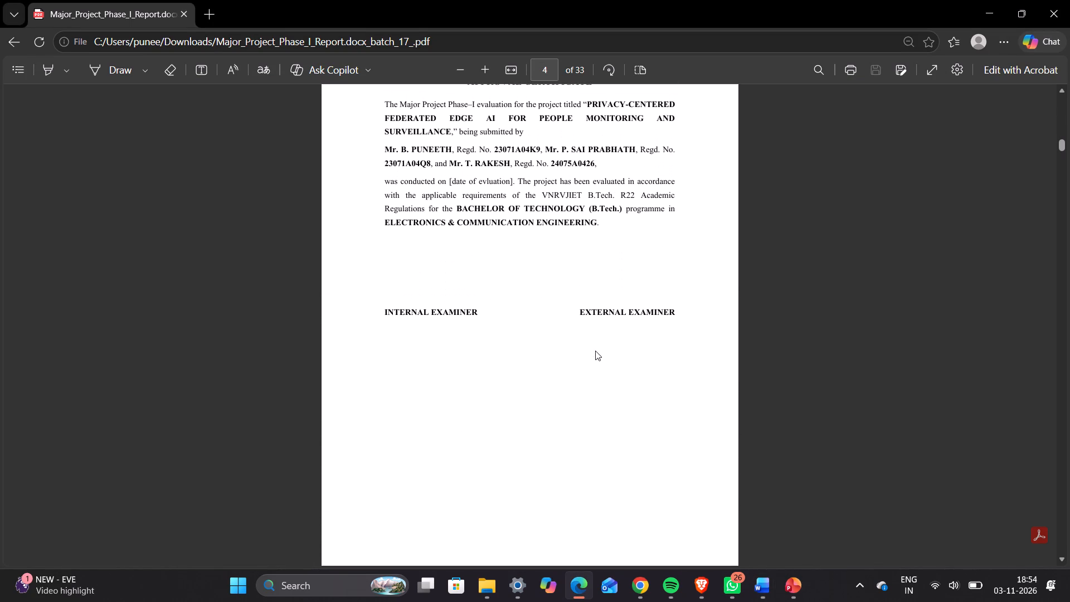
scroll(595, 351, "up", 2)
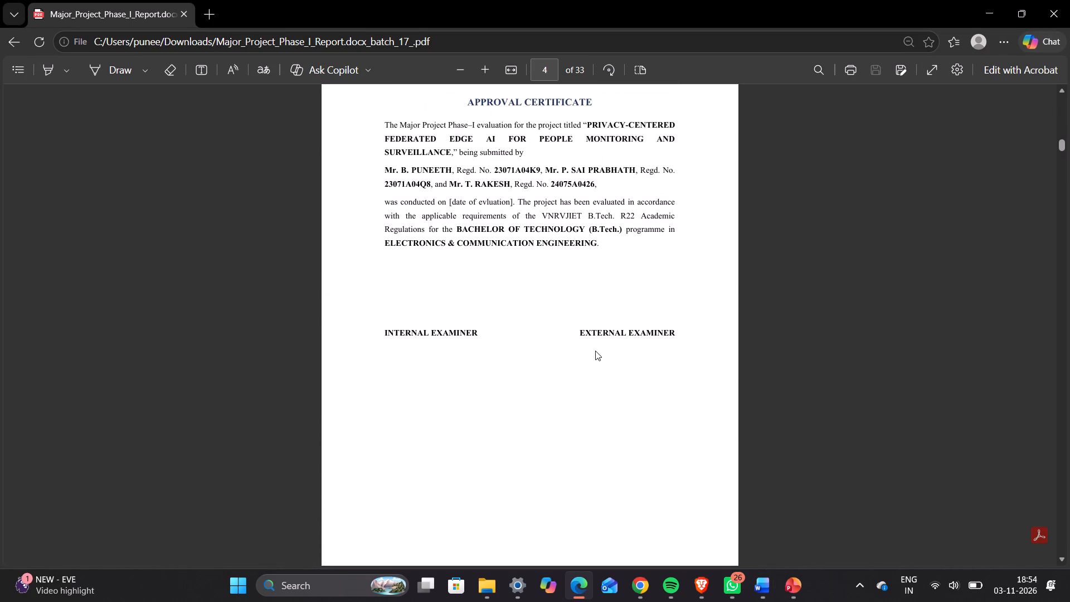
scroll(595, 351, "up", 2)
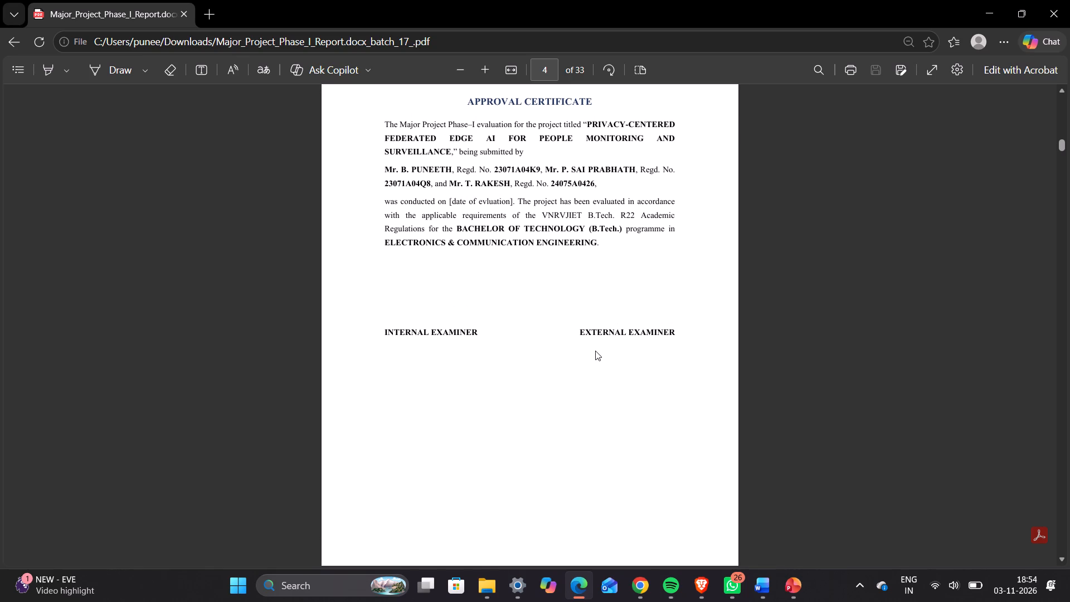
scroll(595, 351, "down", 1)
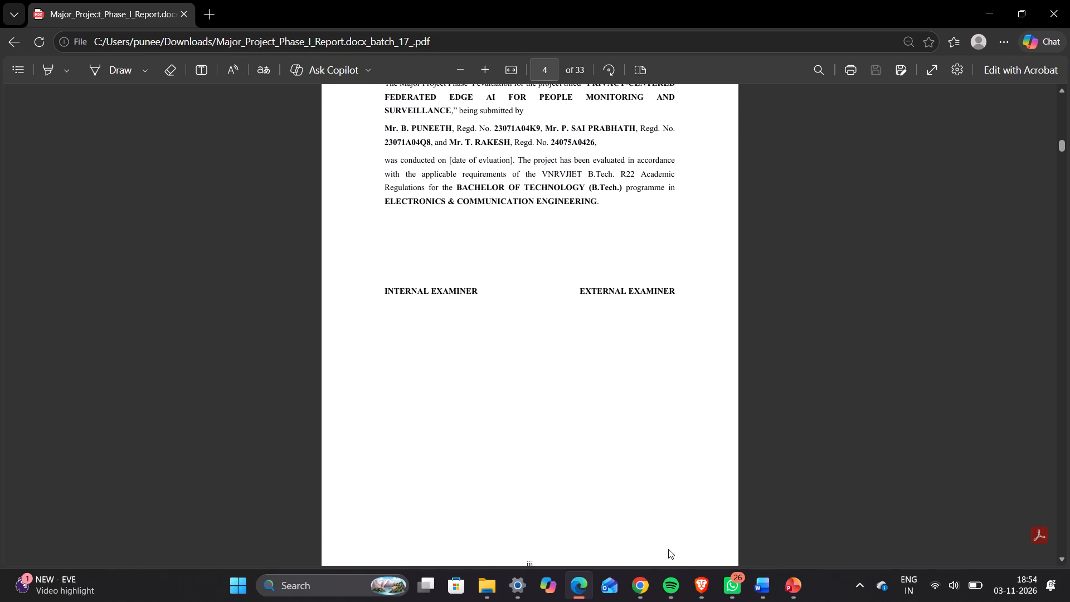
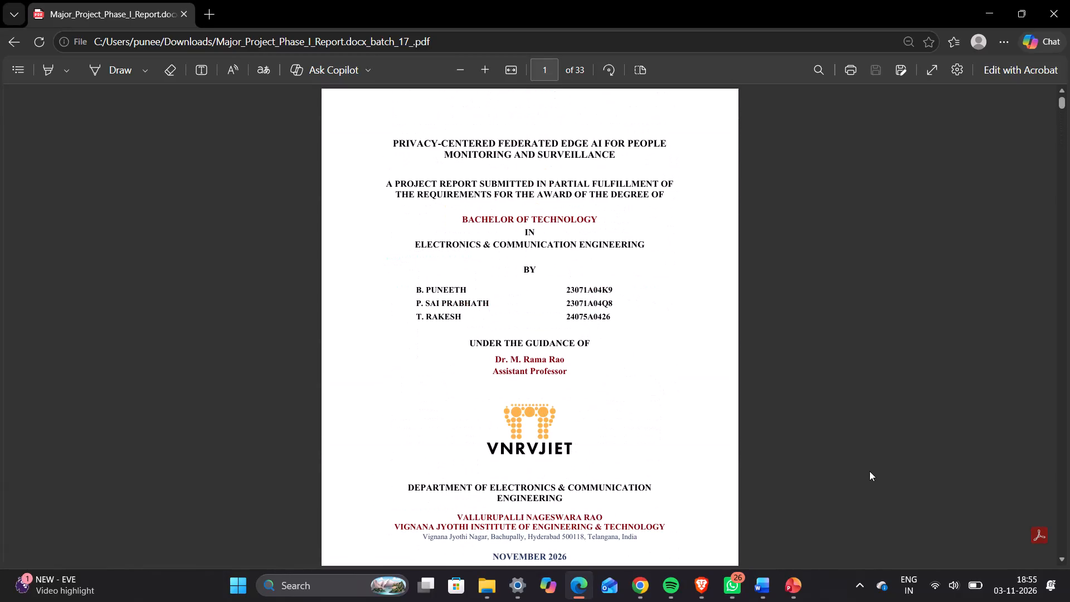
Review the exported PDF report from the title page through the supervisor and HOD signature block on the certificate page.
scroll(869, 471, "down", 1)
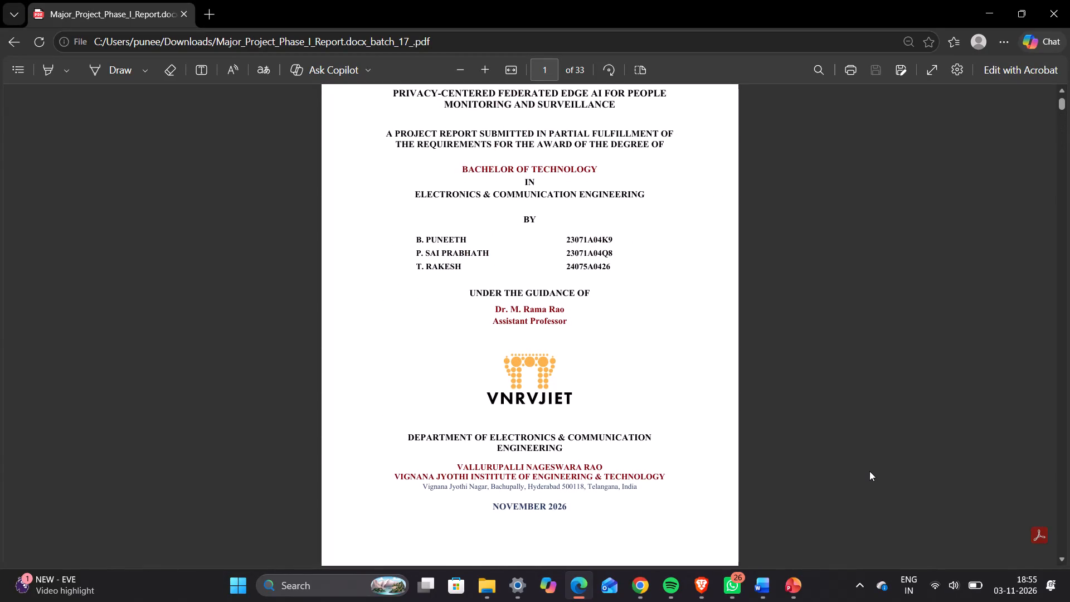
scroll(869, 471, "down", 4)
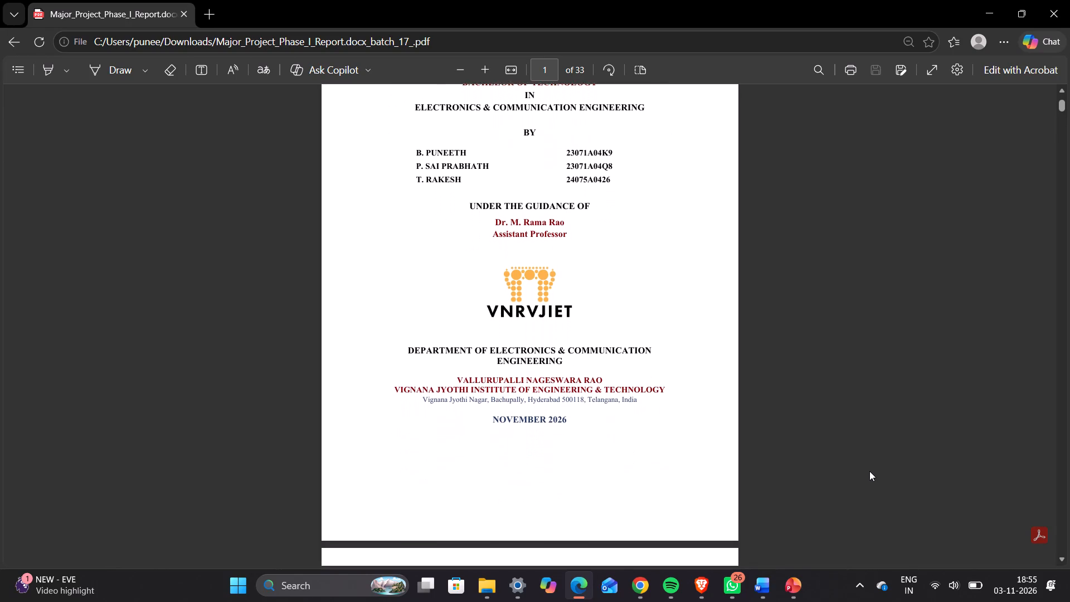
scroll(869, 471, "down", 1)
scroll(869, 471, "right", 2)
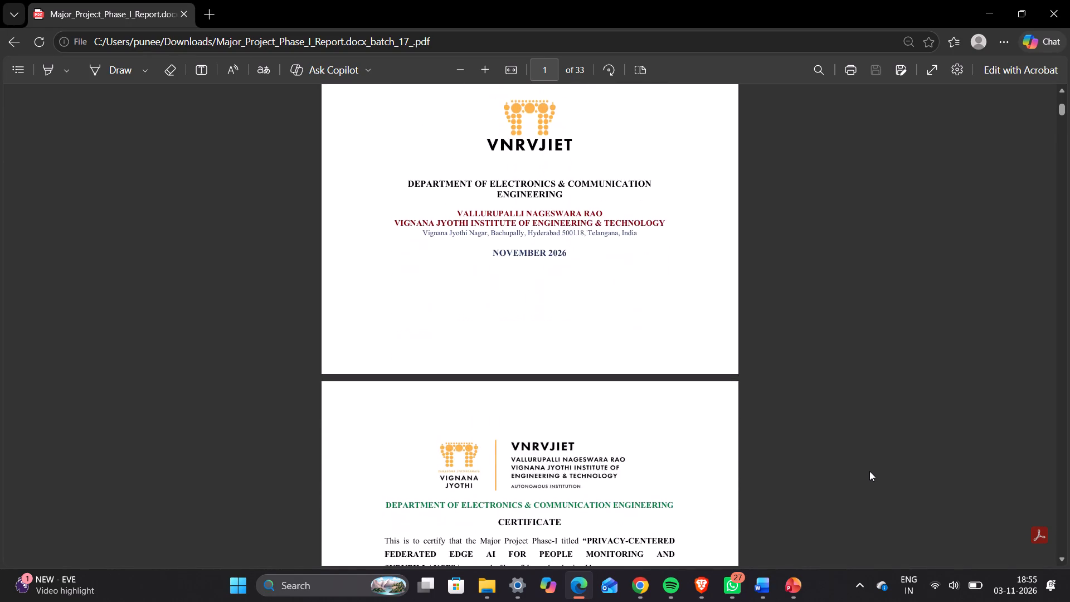
scroll(869, 471, "down", 5)
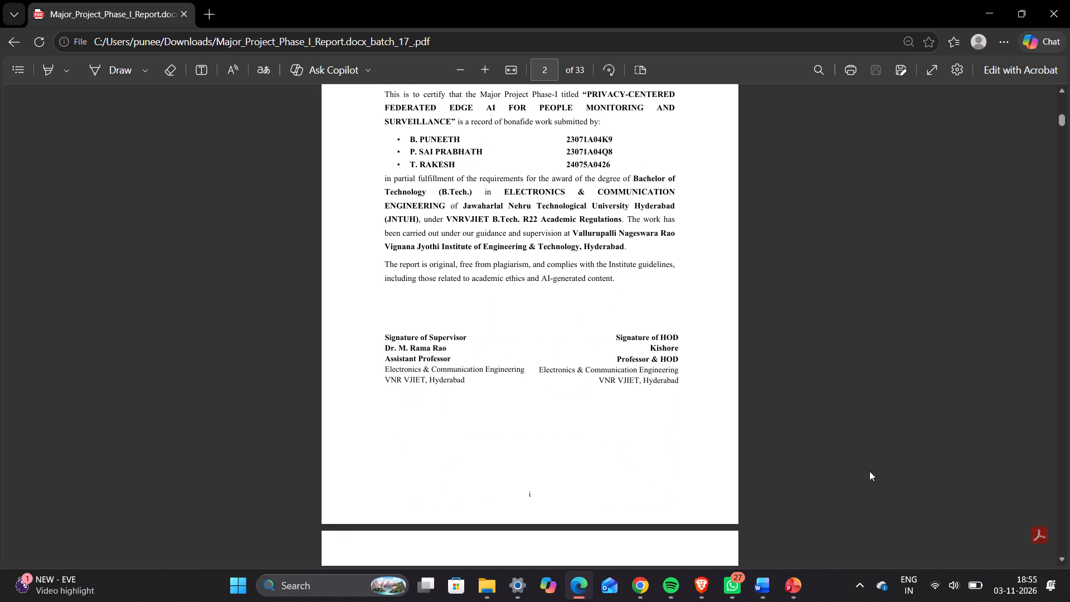
In the report PDF in Microsoft Edge, review the front pages from the department certificate through the plagiarism certificate to the declaration.
scroll(869, 471, "down", 3)
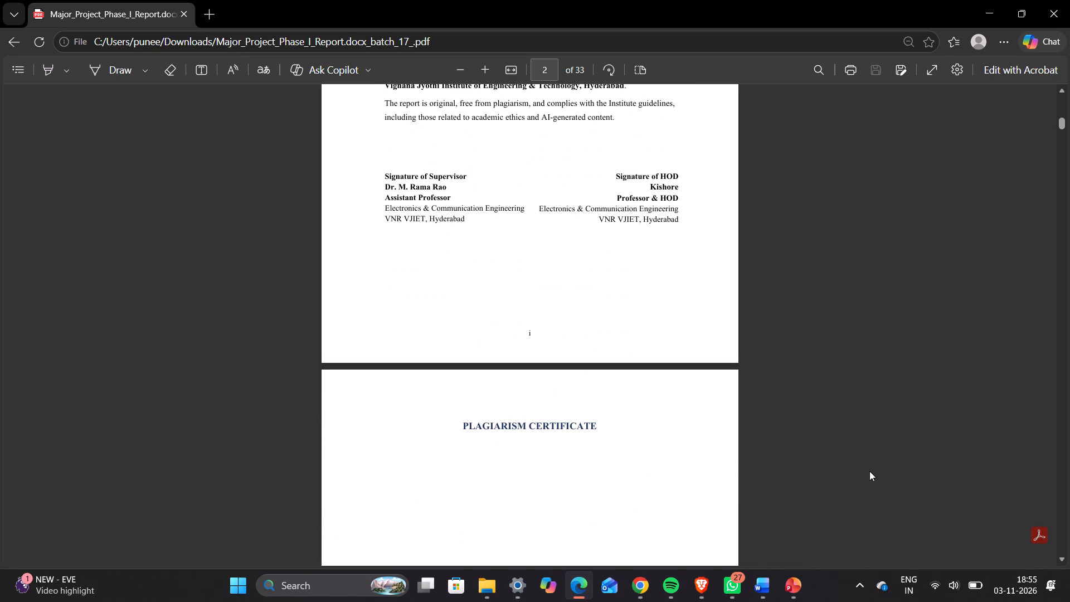
scroll(869, 471, "down", 6)
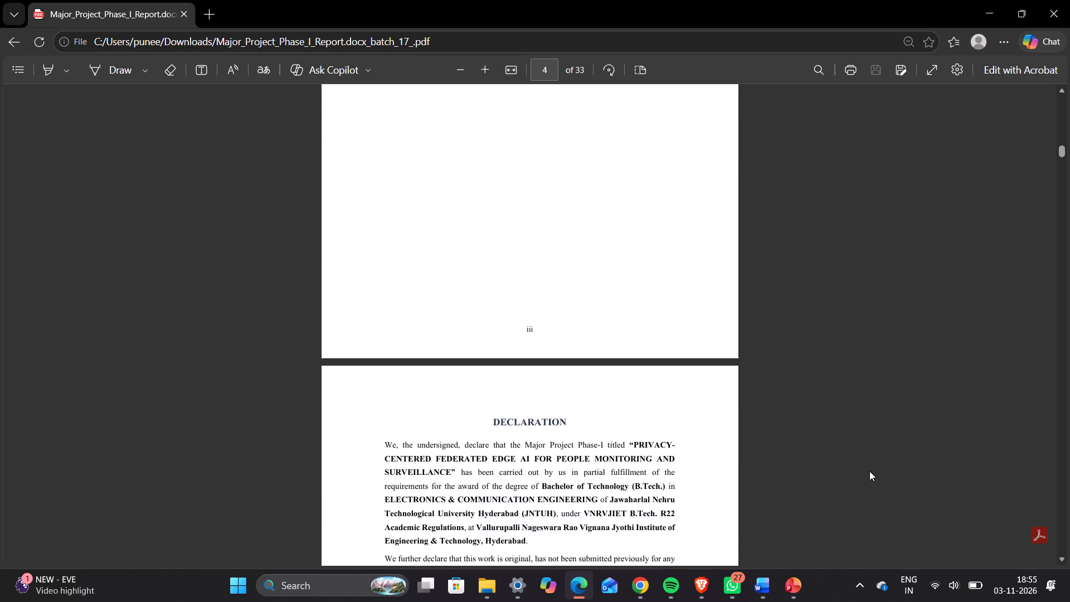
scroll(869, 471, "down", 4)
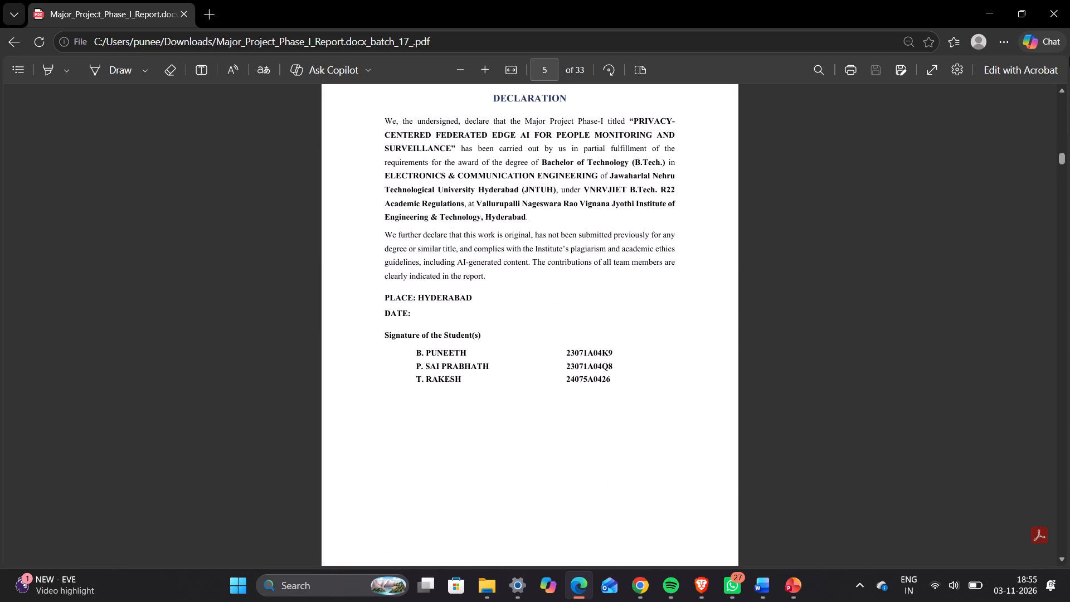